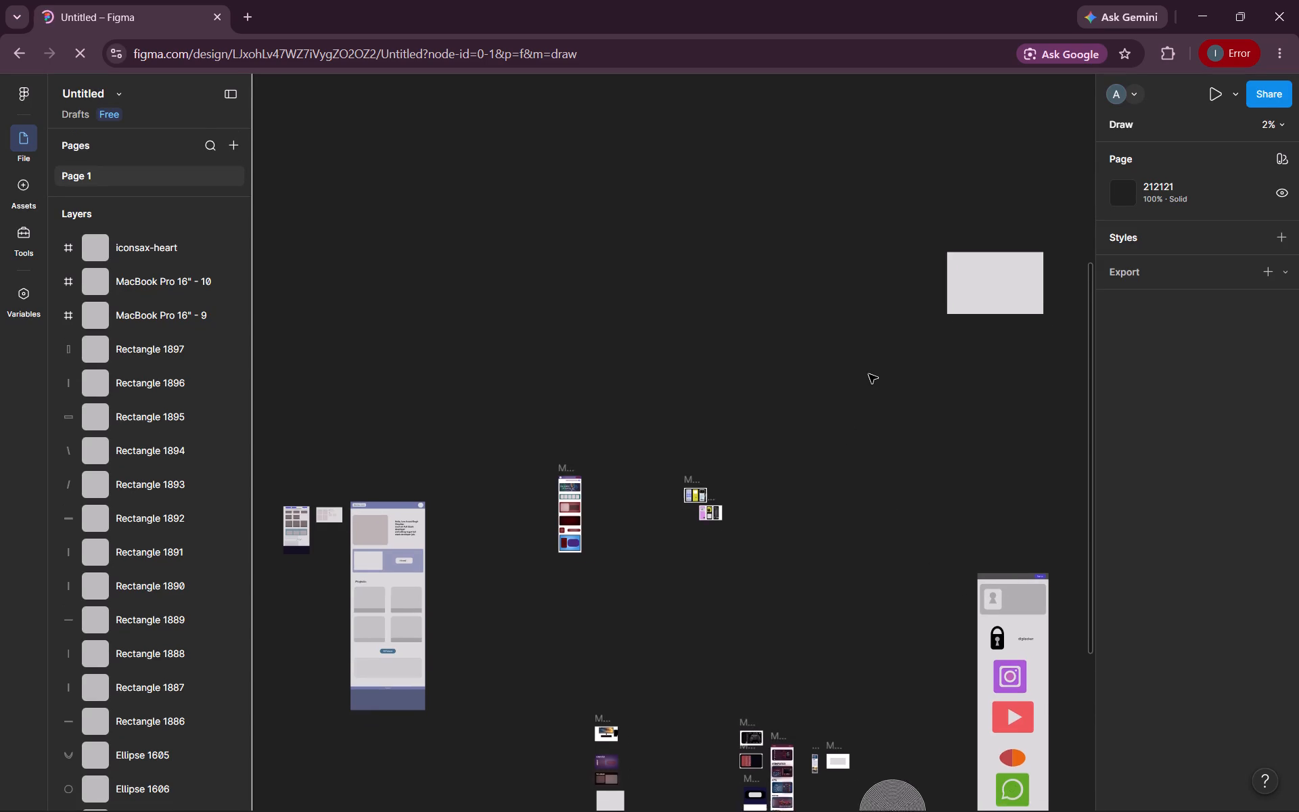
# Add a new iPhone 18 Pro Max frame, 440 × 956, on an empty area of the canvas.
pyautogui.scroll(-2, 869, 374)
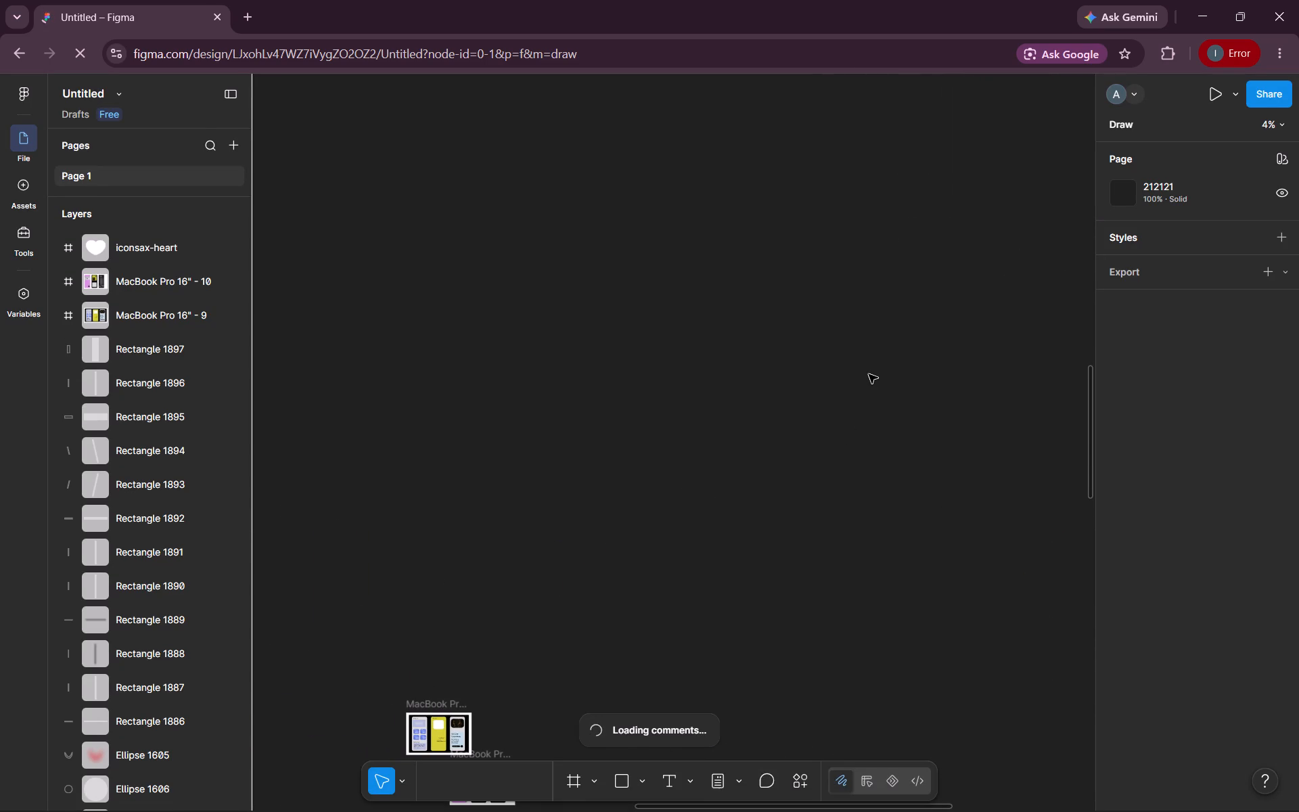
pyautogui.scroll(-6, 869, 374)
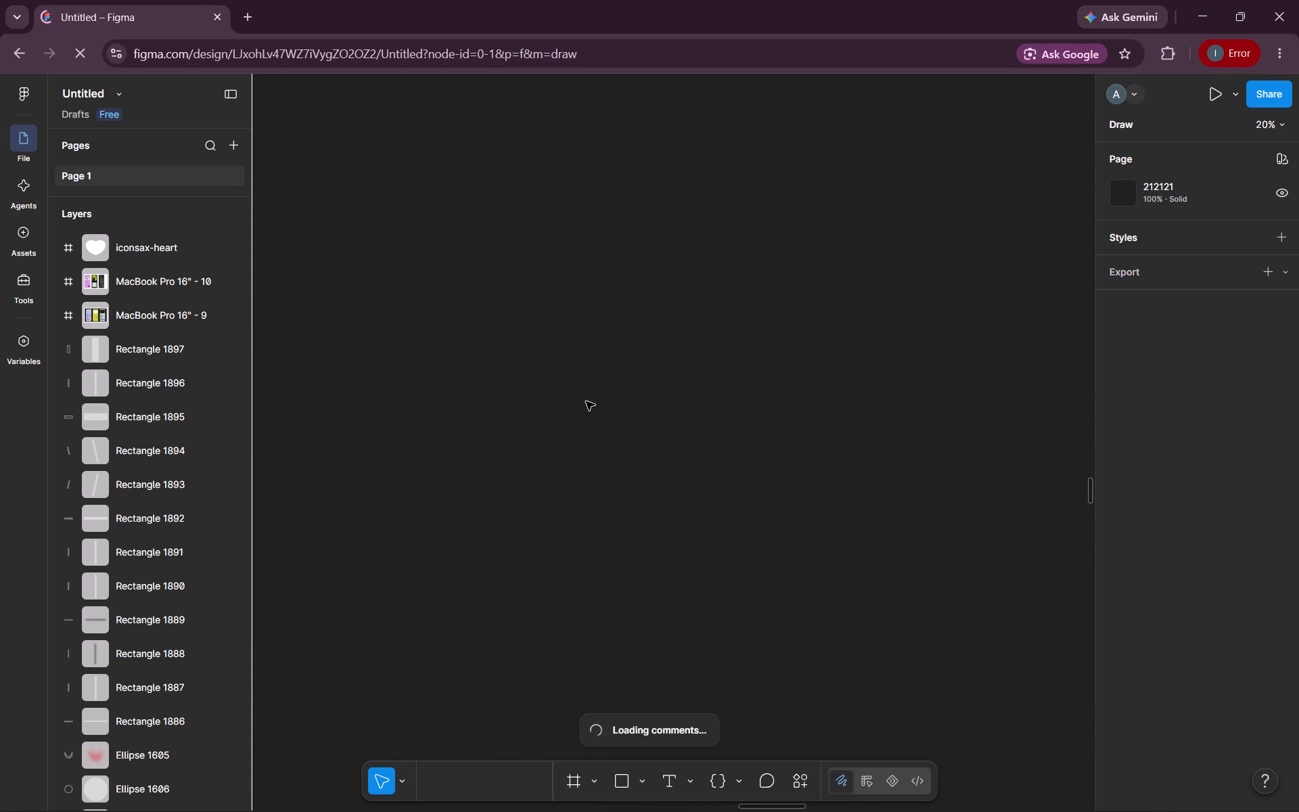
pyautogui.click(585, 776)
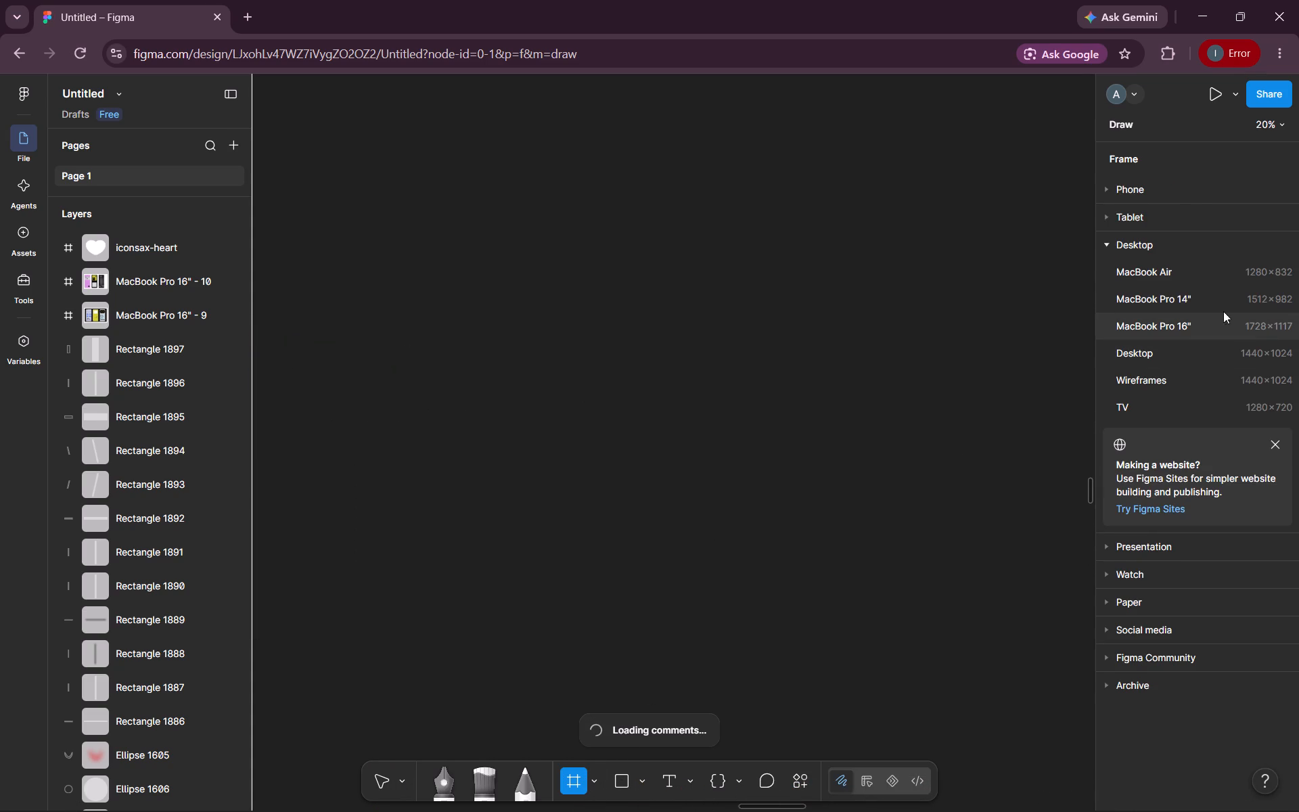
pyautogui.click(1179, 181)
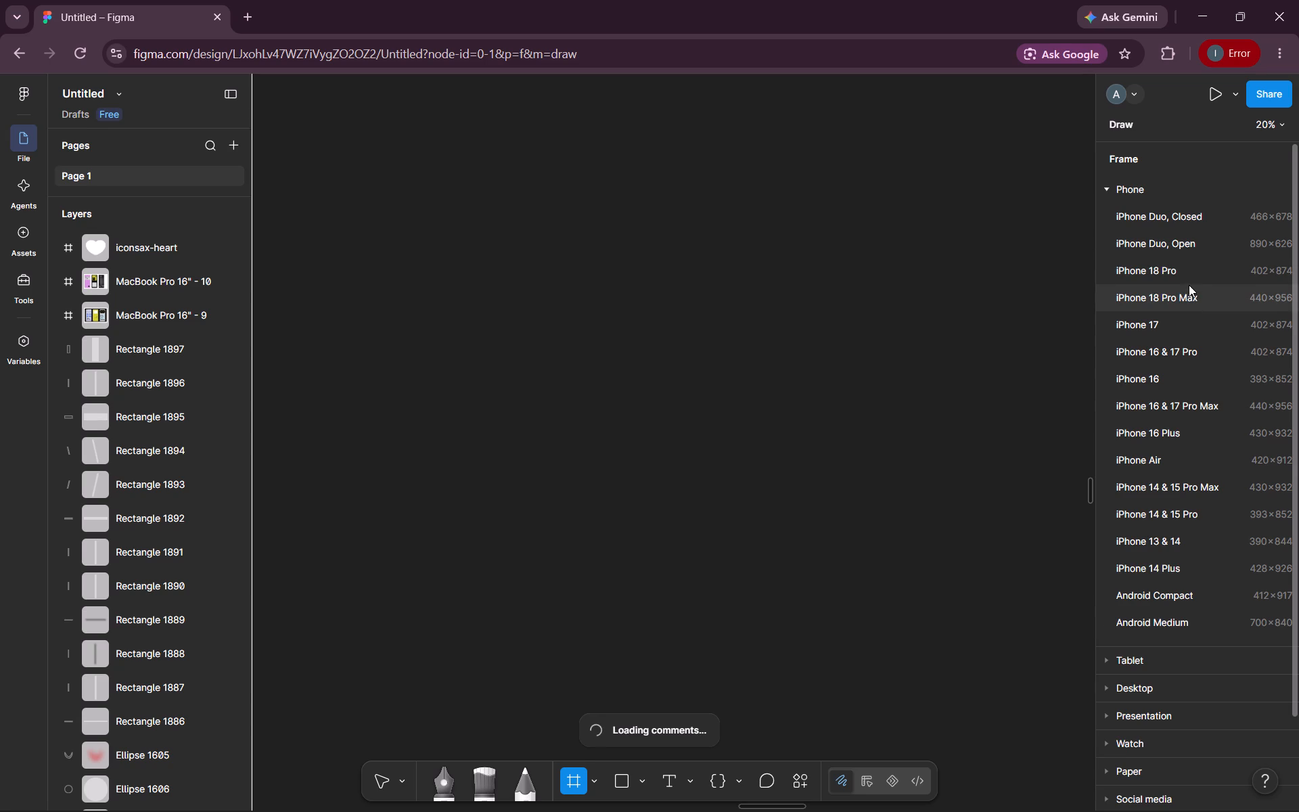
pyautogui.click(1189, 285)
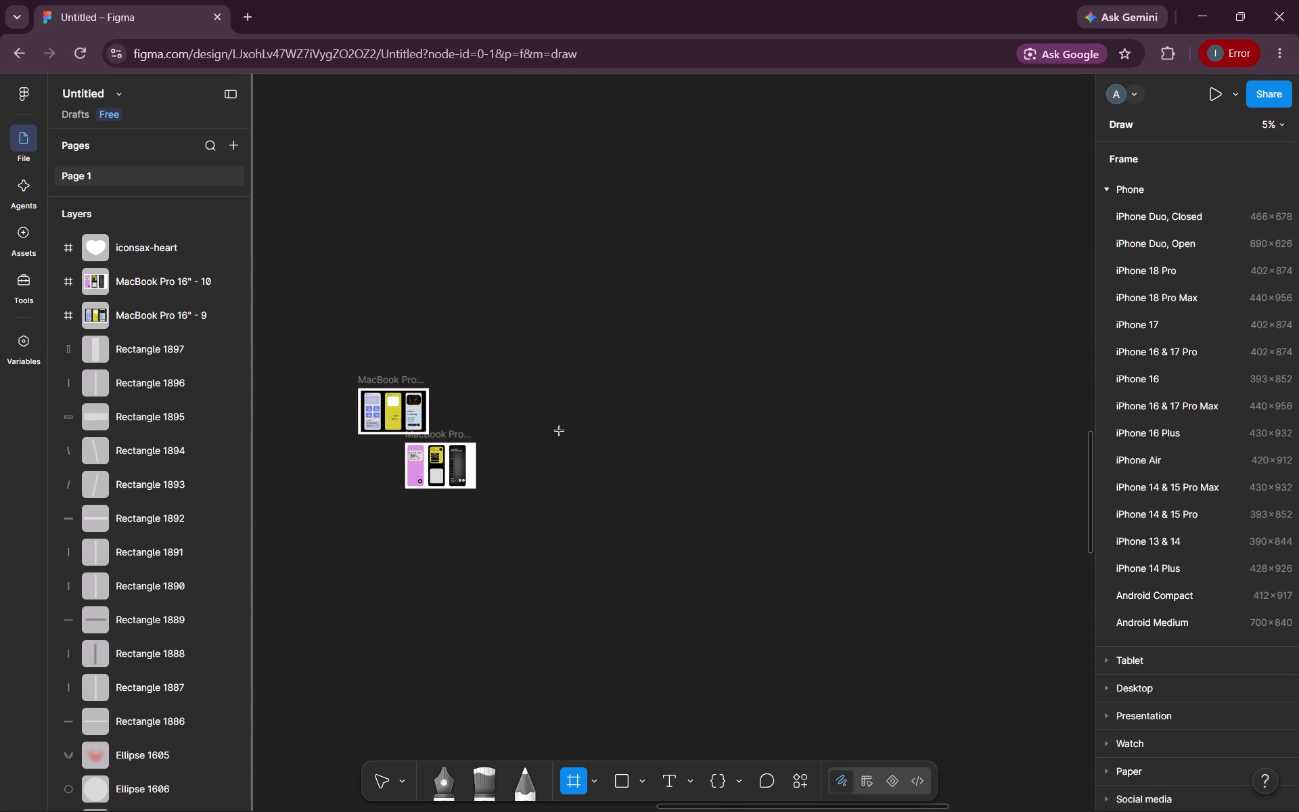
pyautogui.click(1143, 298)
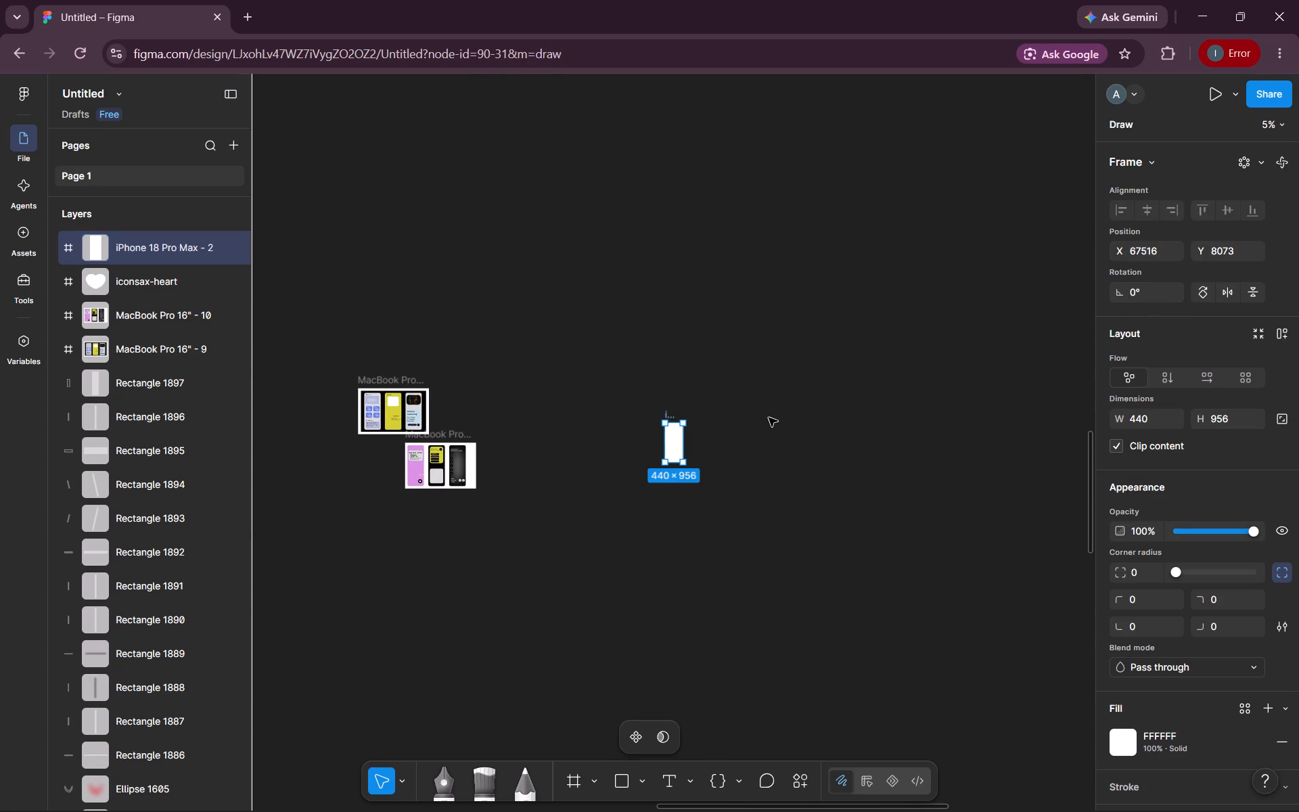
# Move the new phone frame closer to the MacBook Pro 16" frames, to about X 65322, Y 8431.
pyautogui.hscroll(2, 769, 418)
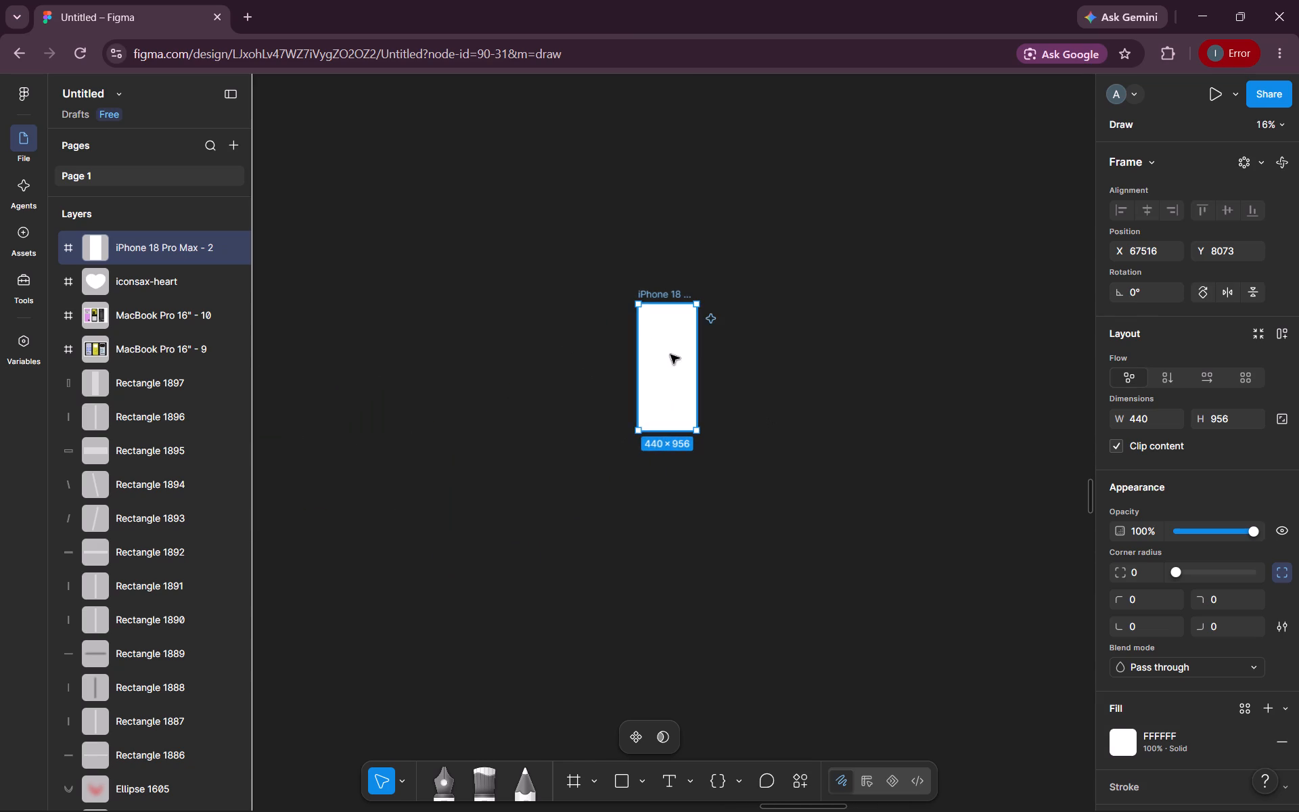
pyautogui.moveTo(670, 355); pyautogui.dragTo(381, 402)
pyautogui.hscroll(10, 381, 402)
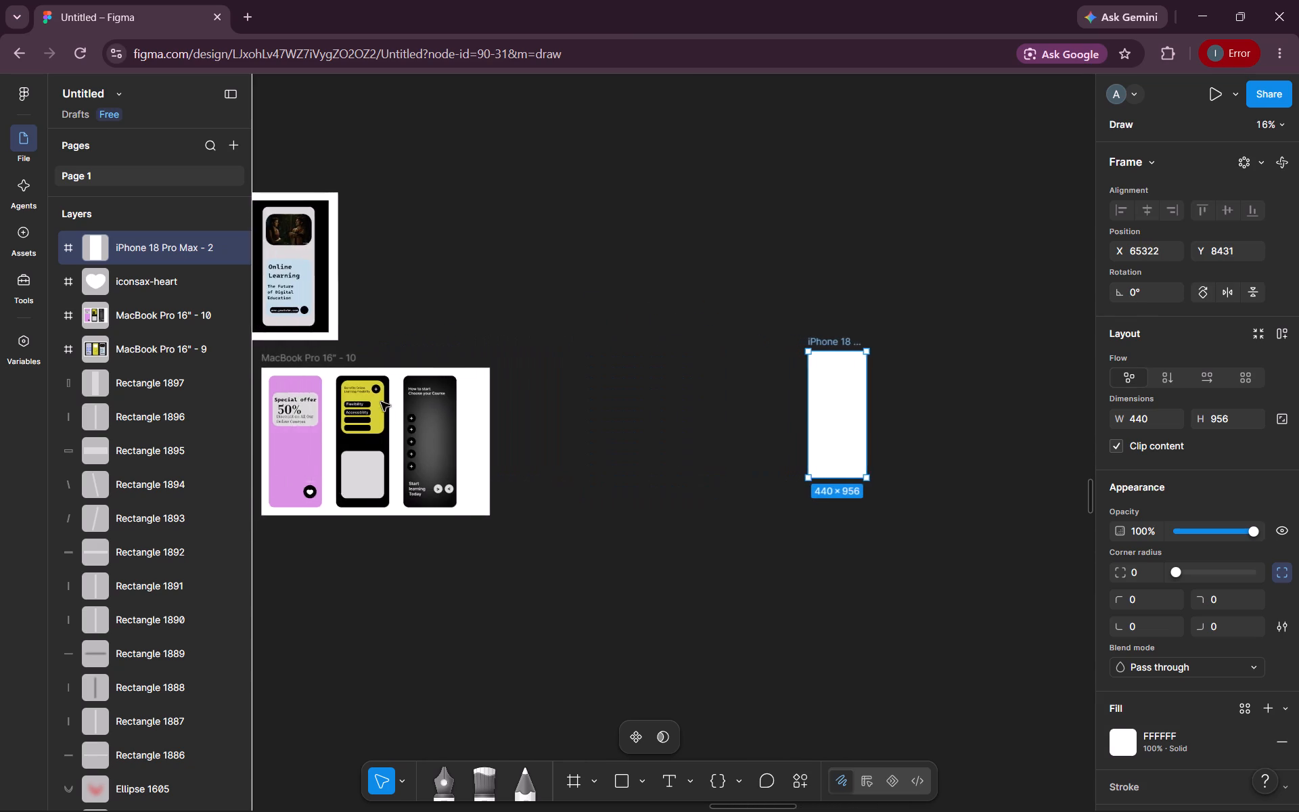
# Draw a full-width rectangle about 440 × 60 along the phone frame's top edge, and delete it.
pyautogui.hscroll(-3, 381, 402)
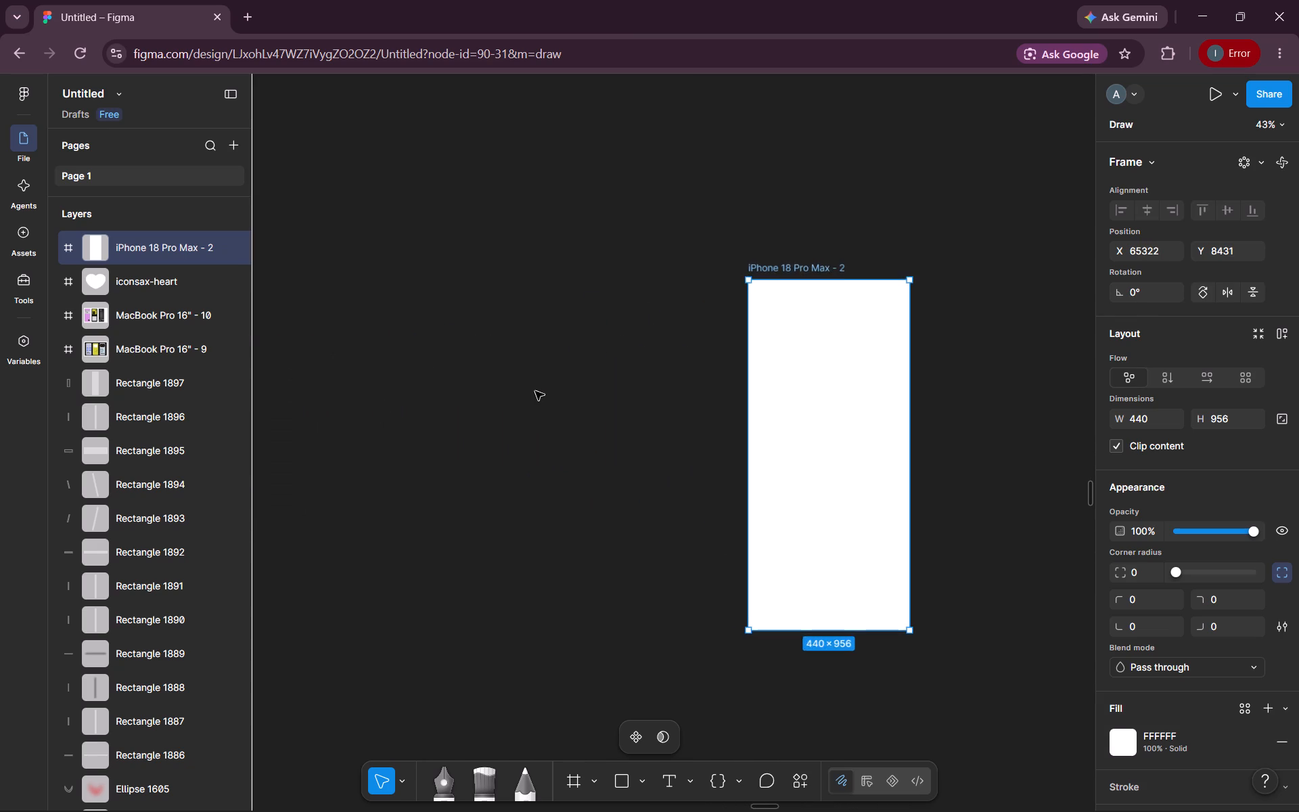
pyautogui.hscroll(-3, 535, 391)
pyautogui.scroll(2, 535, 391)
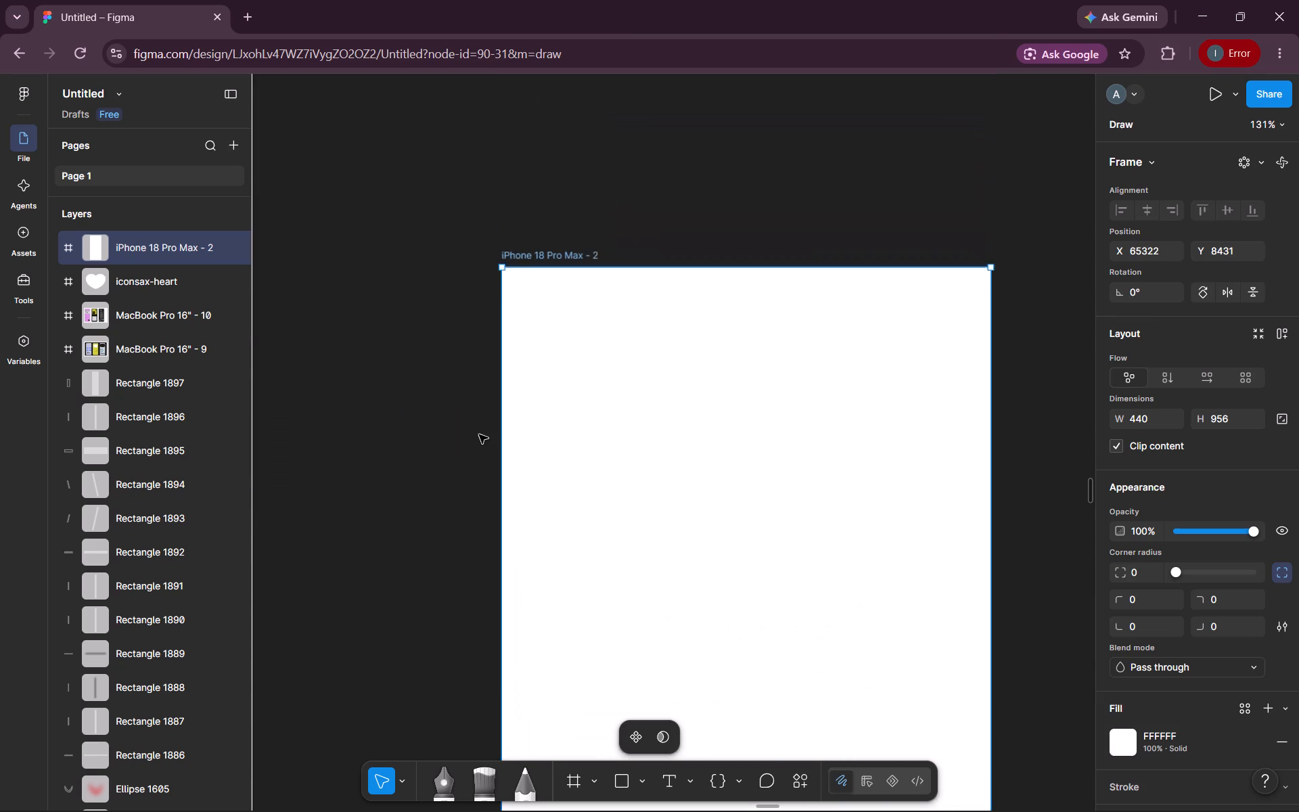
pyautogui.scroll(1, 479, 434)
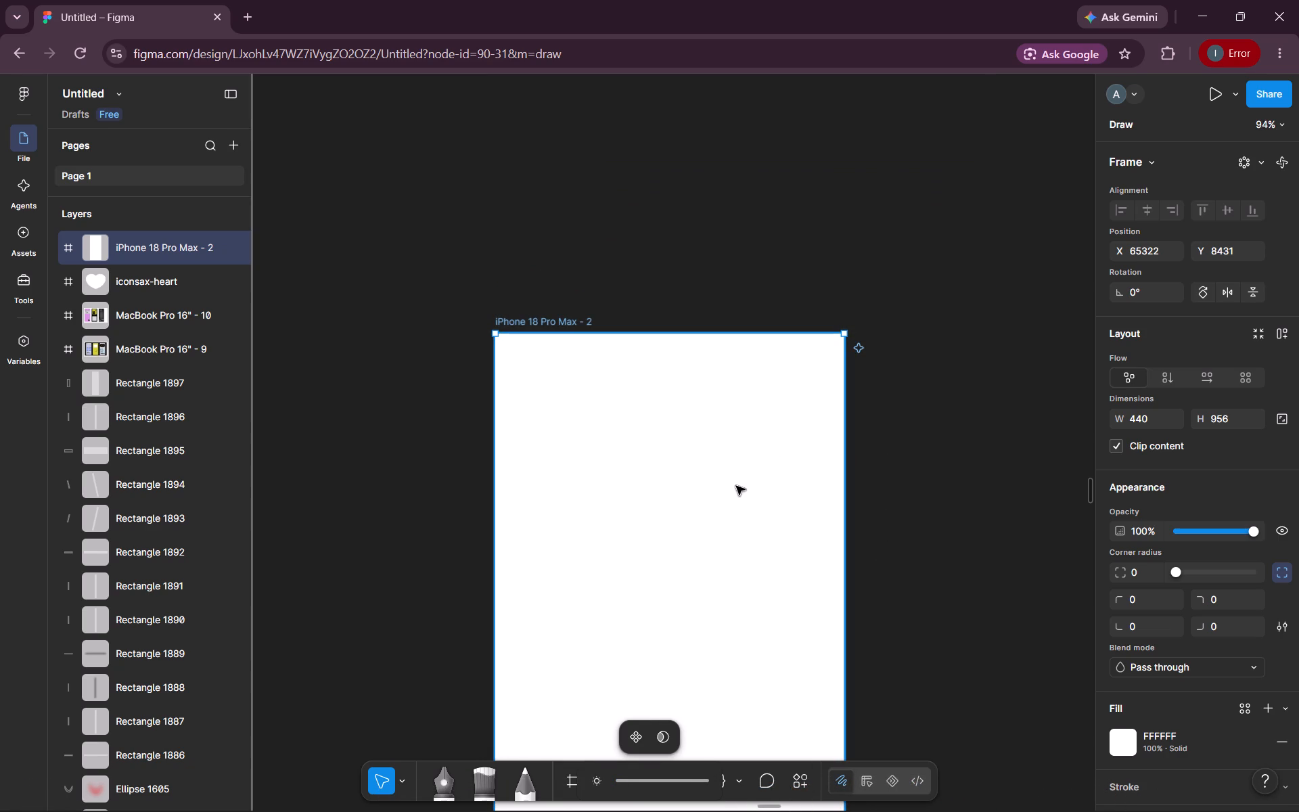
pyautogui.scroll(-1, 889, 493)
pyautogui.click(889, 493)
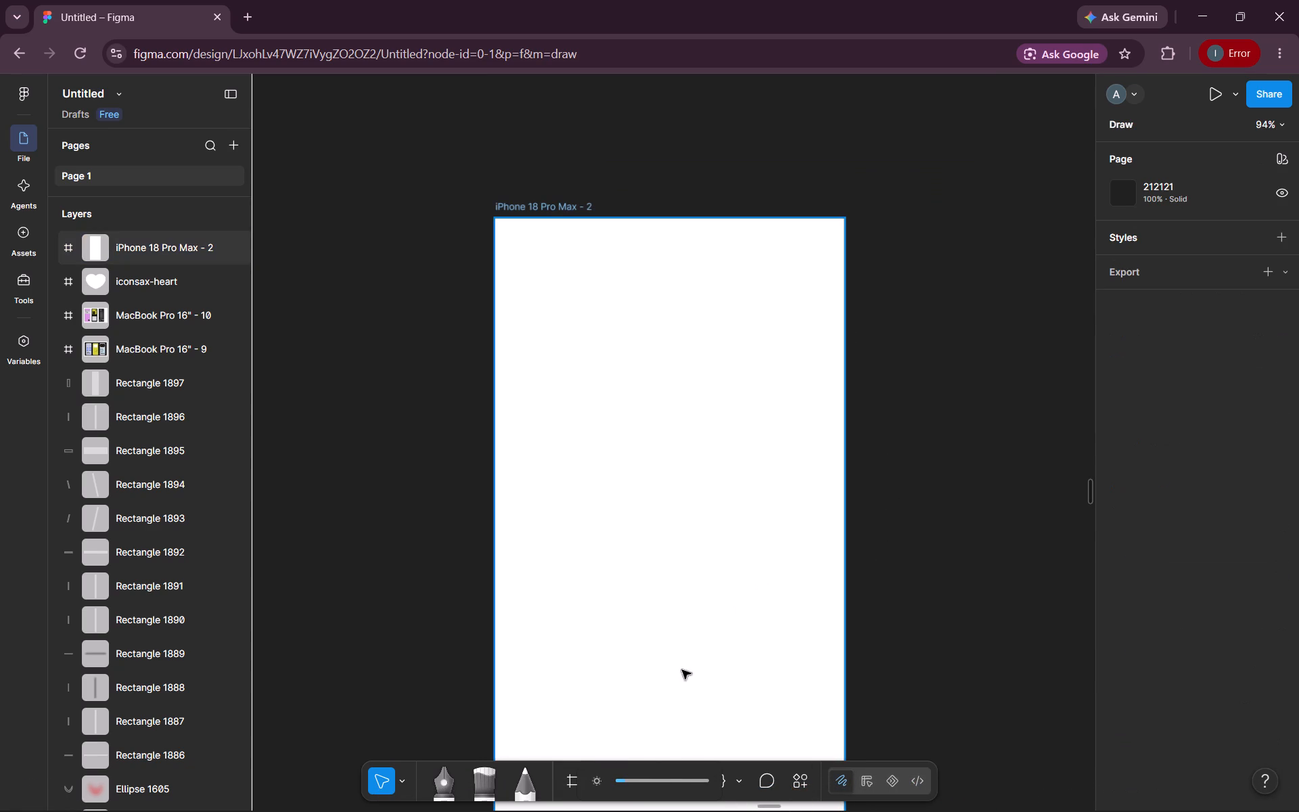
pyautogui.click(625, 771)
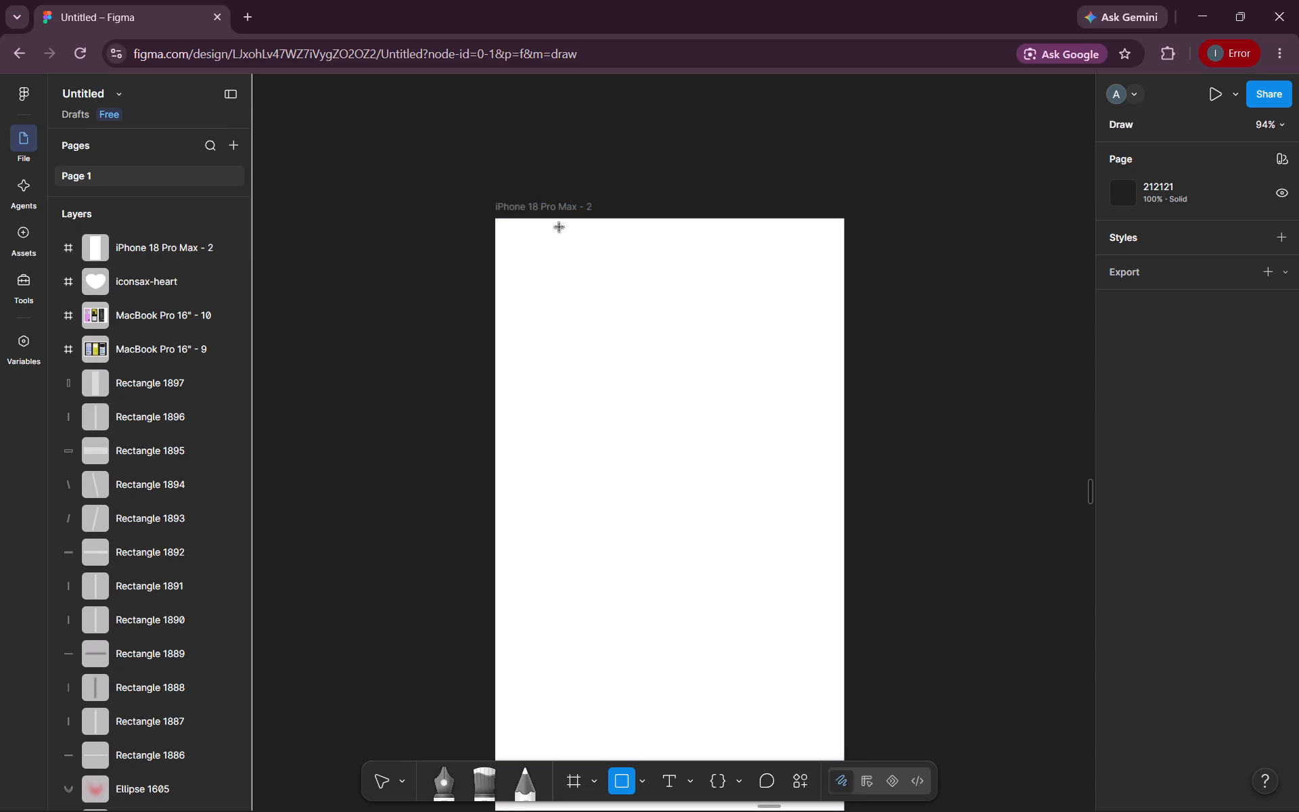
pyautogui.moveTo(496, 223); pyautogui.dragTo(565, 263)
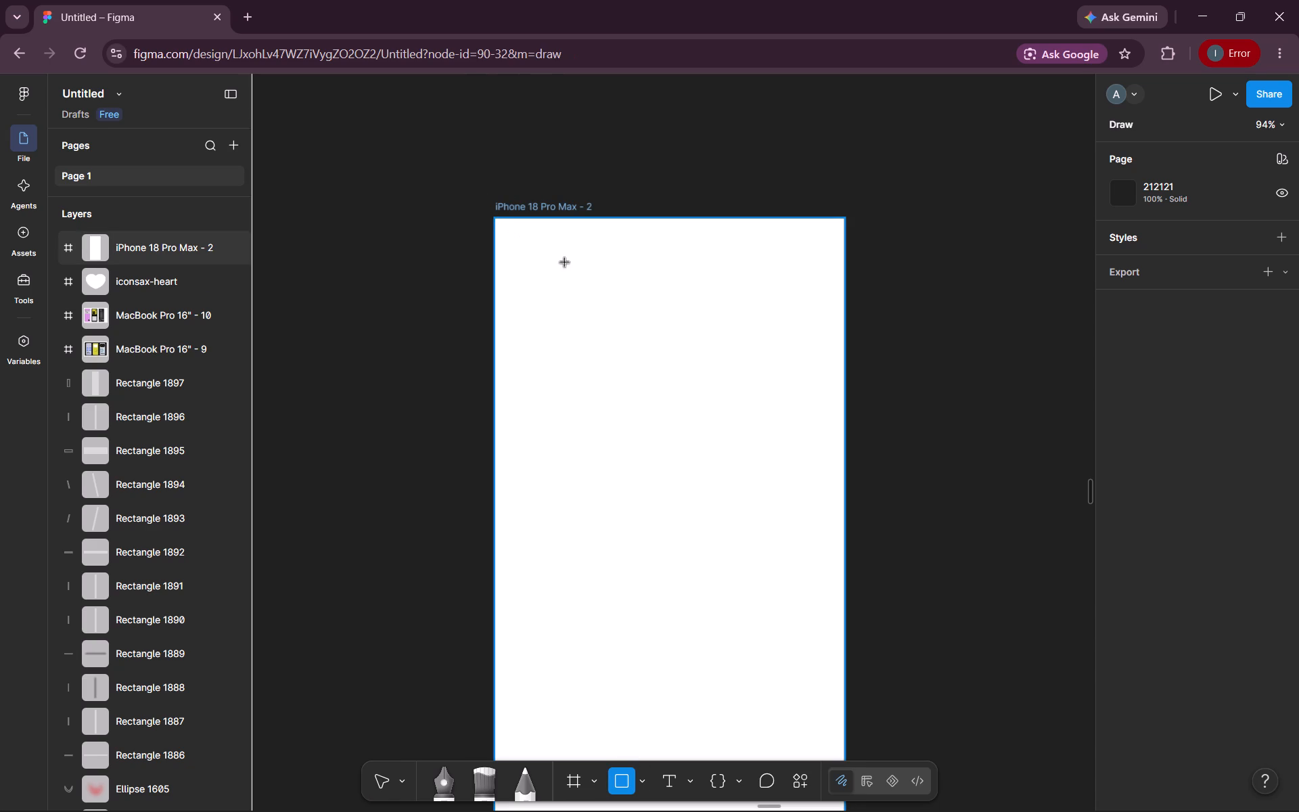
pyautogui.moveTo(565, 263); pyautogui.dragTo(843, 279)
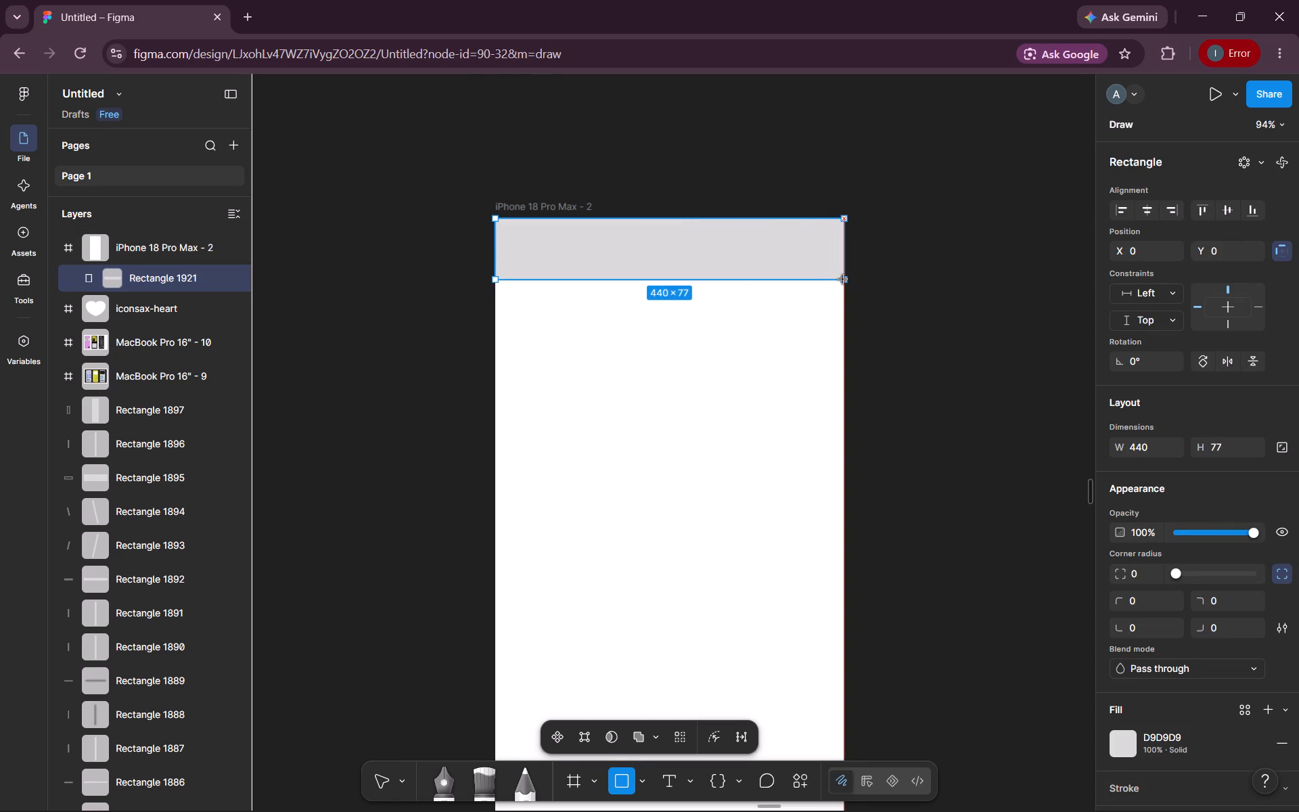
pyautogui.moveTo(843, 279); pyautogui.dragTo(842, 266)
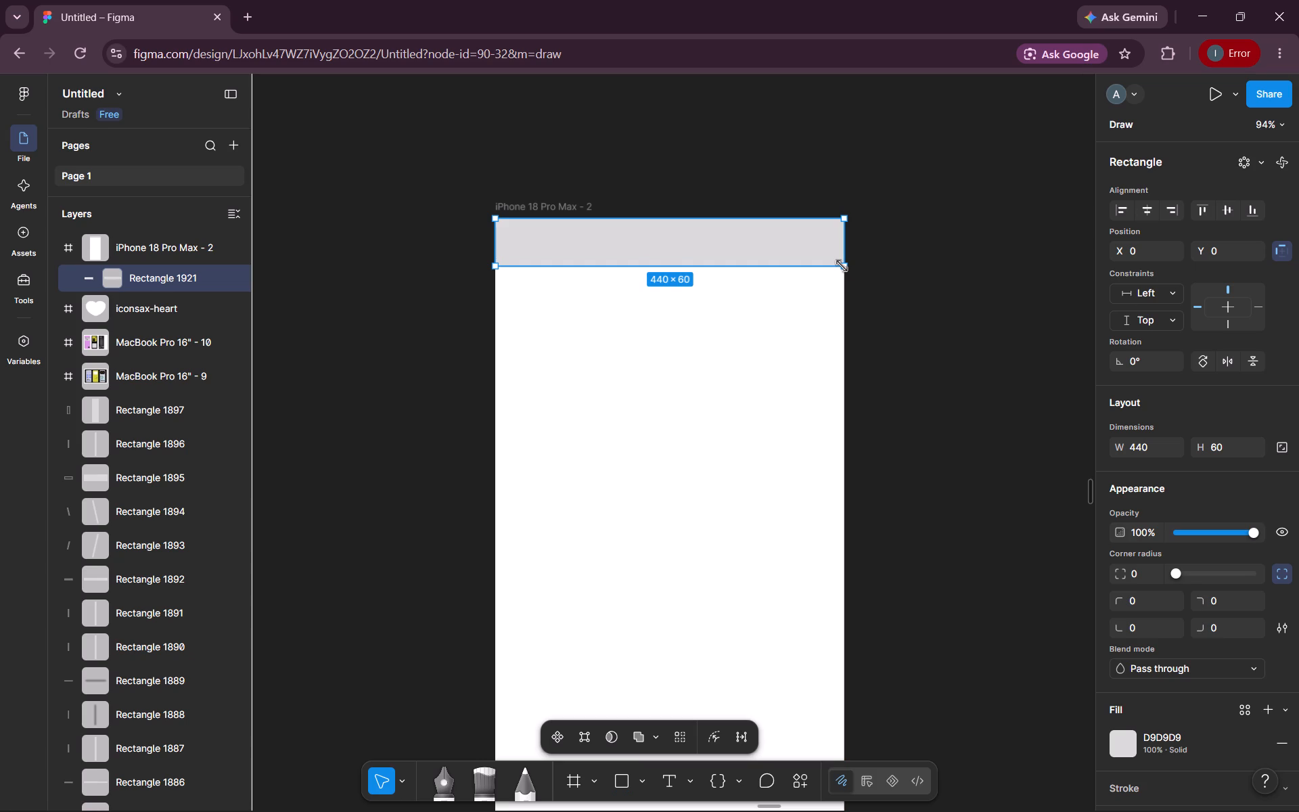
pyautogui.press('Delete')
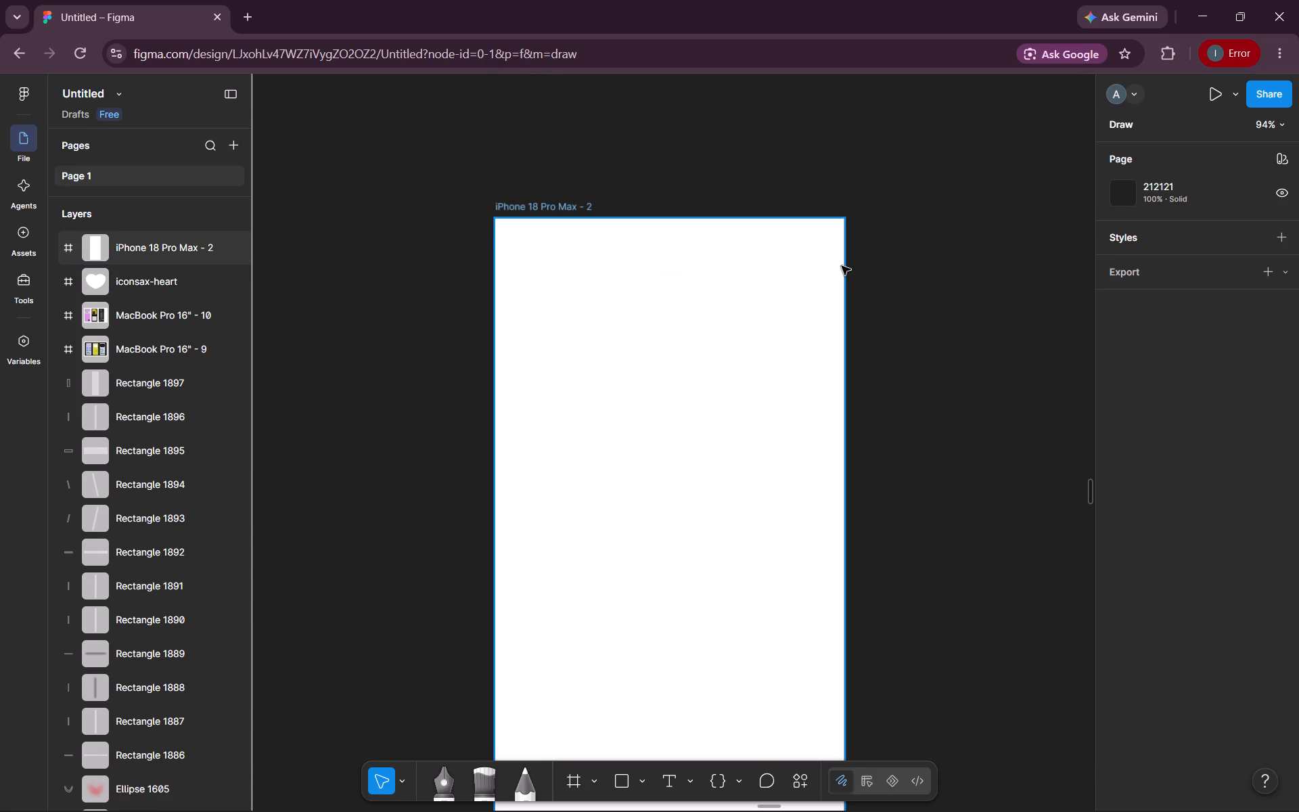
# Draw a rectangle about 401 × 168 in the upper part of the phone frame, centred horizontally at about X 19, Y 119.
pyautogui.scroll(1, 842, 266)
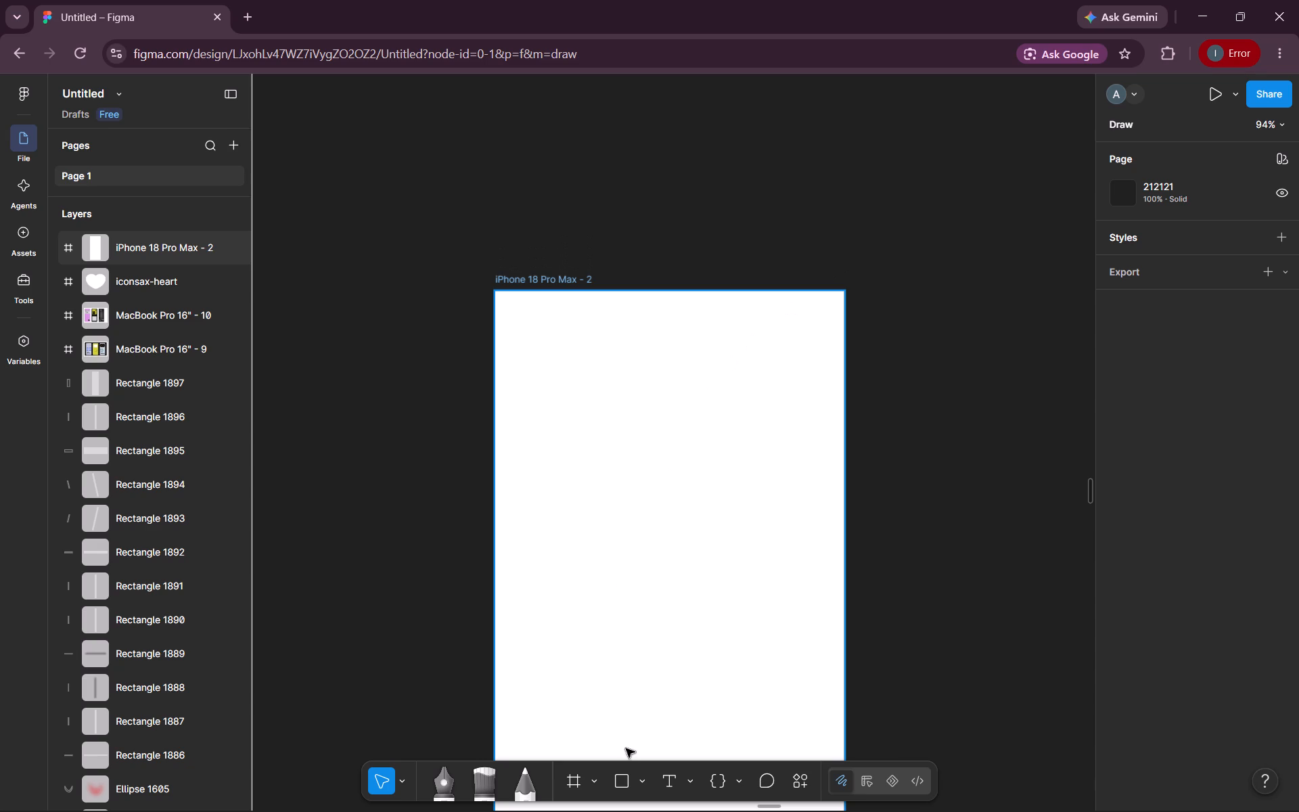
pyautogui.click(624, 774)
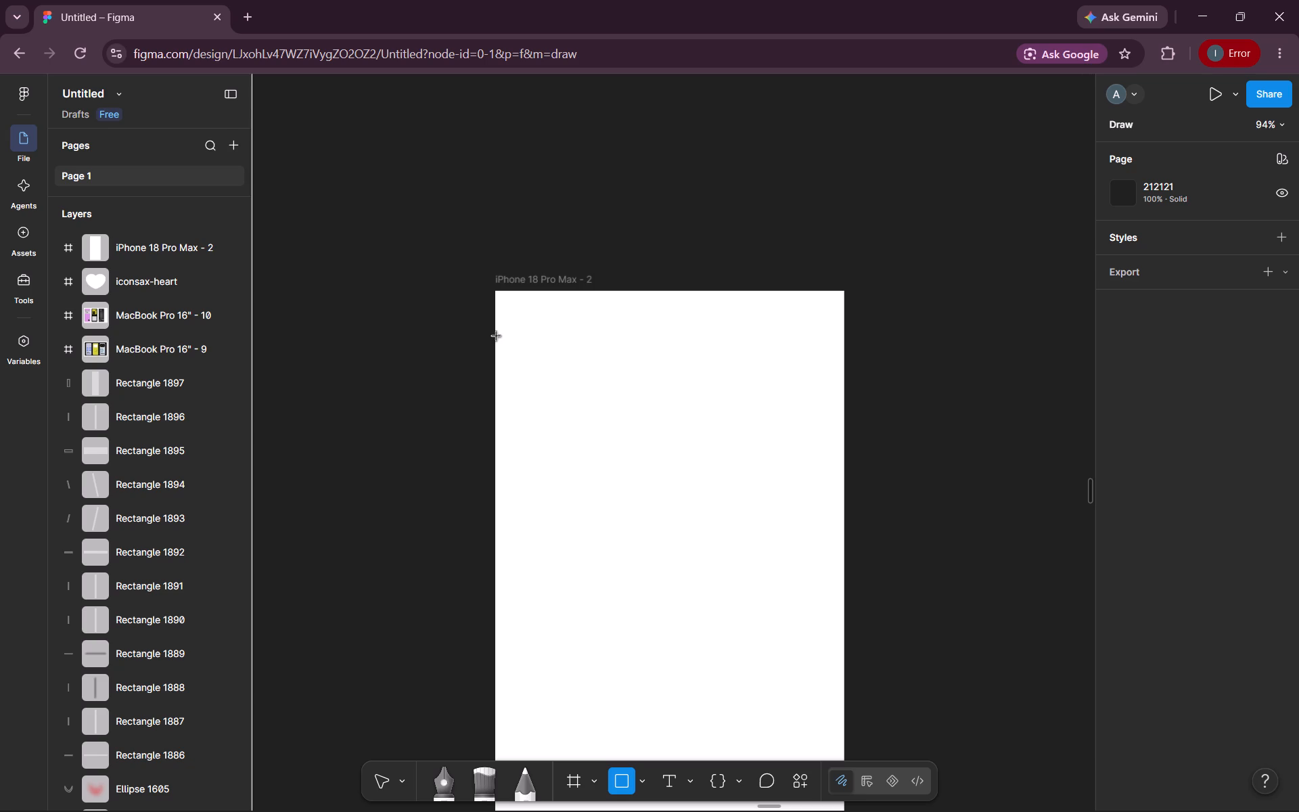
pyautogui.moveTo(509, 345); pyautogui.dragTo(821, 475)
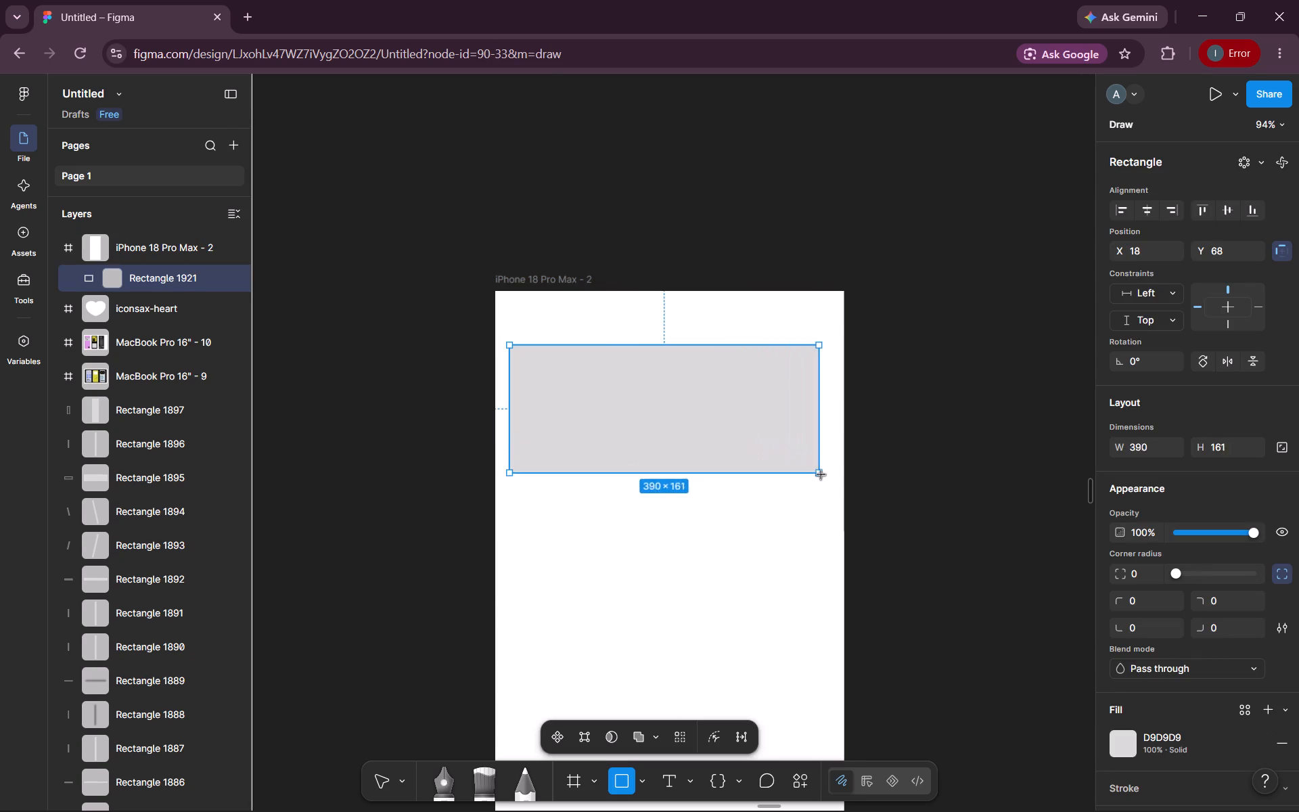
pyautogui.moveTo(821, 475); pyautogui.dragTo(827, 478)
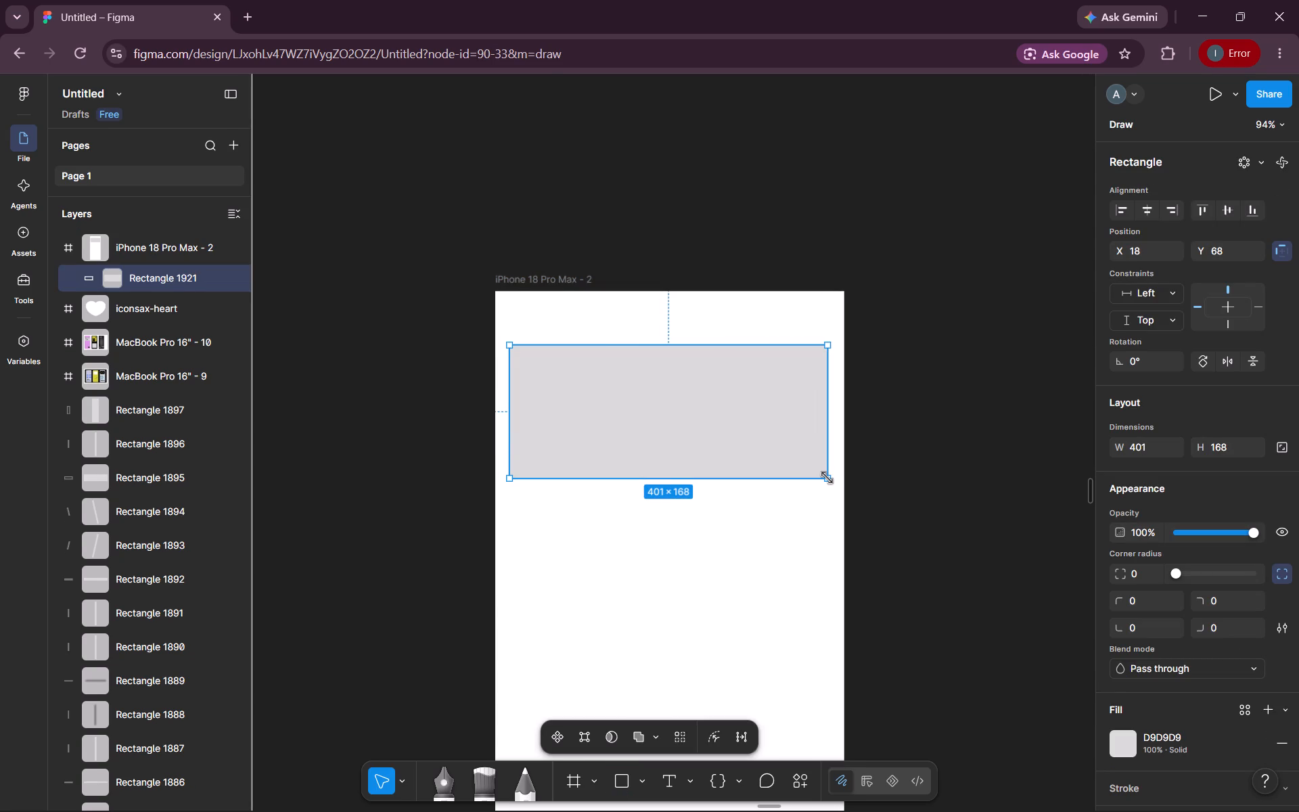
pyautogui.moveTo(748, 418); pyautogui.dragTo(758, 451)
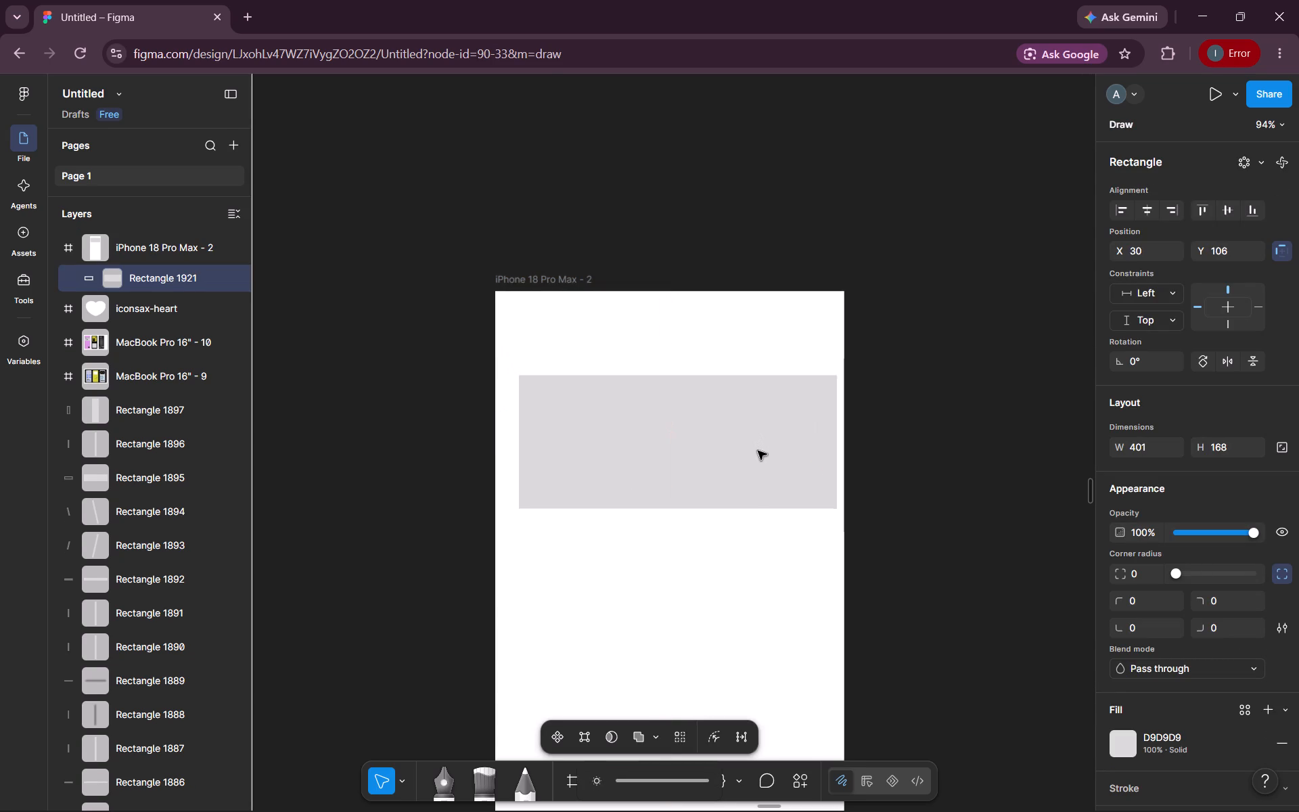
pyautogui.moveTo(758, 451); pyautogui.dragTo(748, 459)
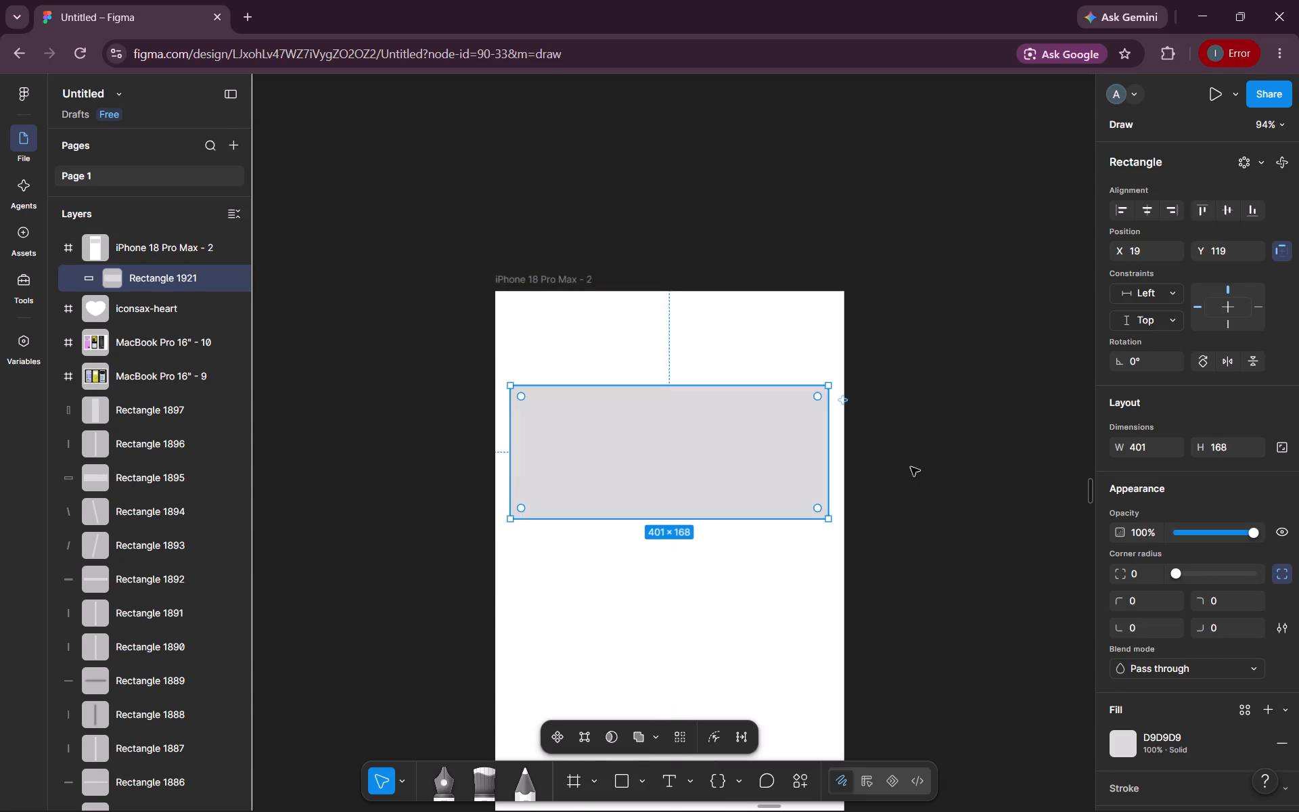
# Round the rectangle's corners with a radius of 28.
pyautogui.moveTo(1172, 572); pyautogui.dragTo(1189, 574)
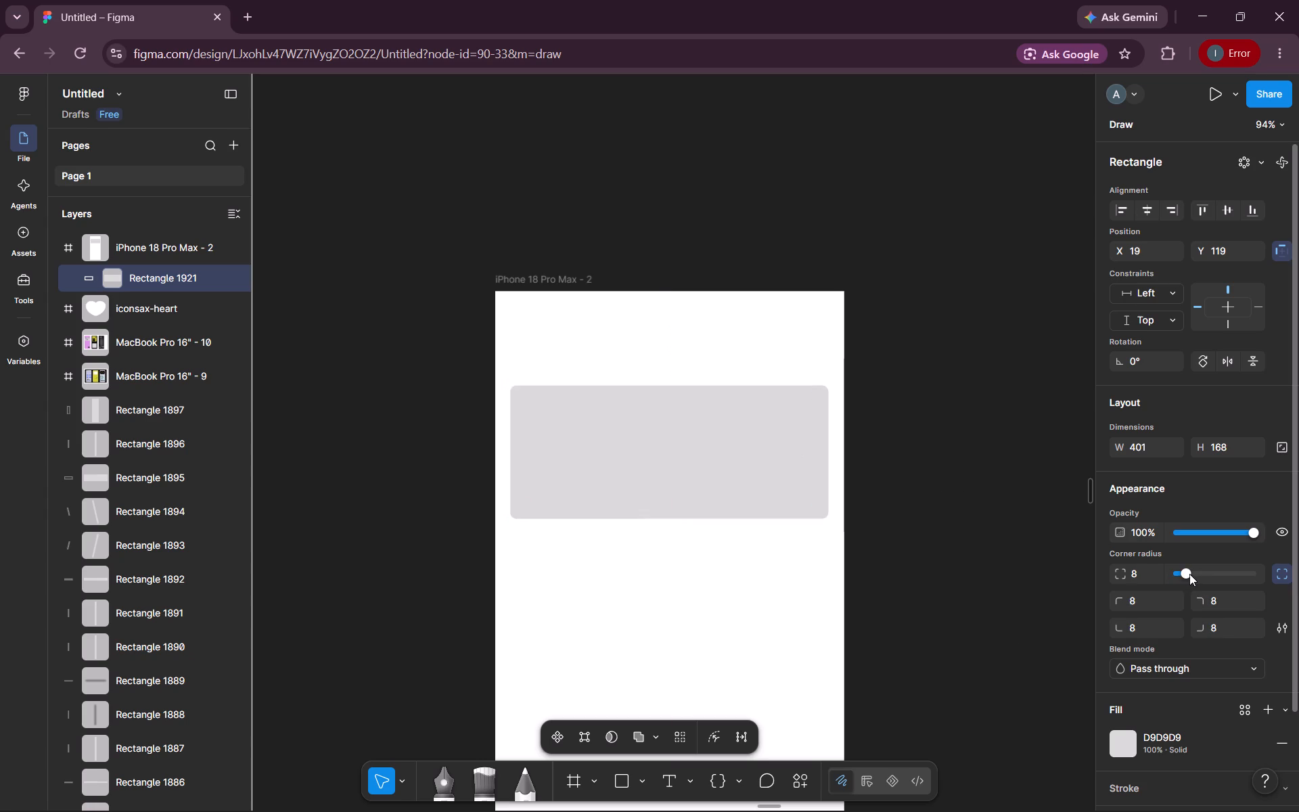
pyautogui.moveTo(1189, 574); pyautogui.dragTo(1194, 579)
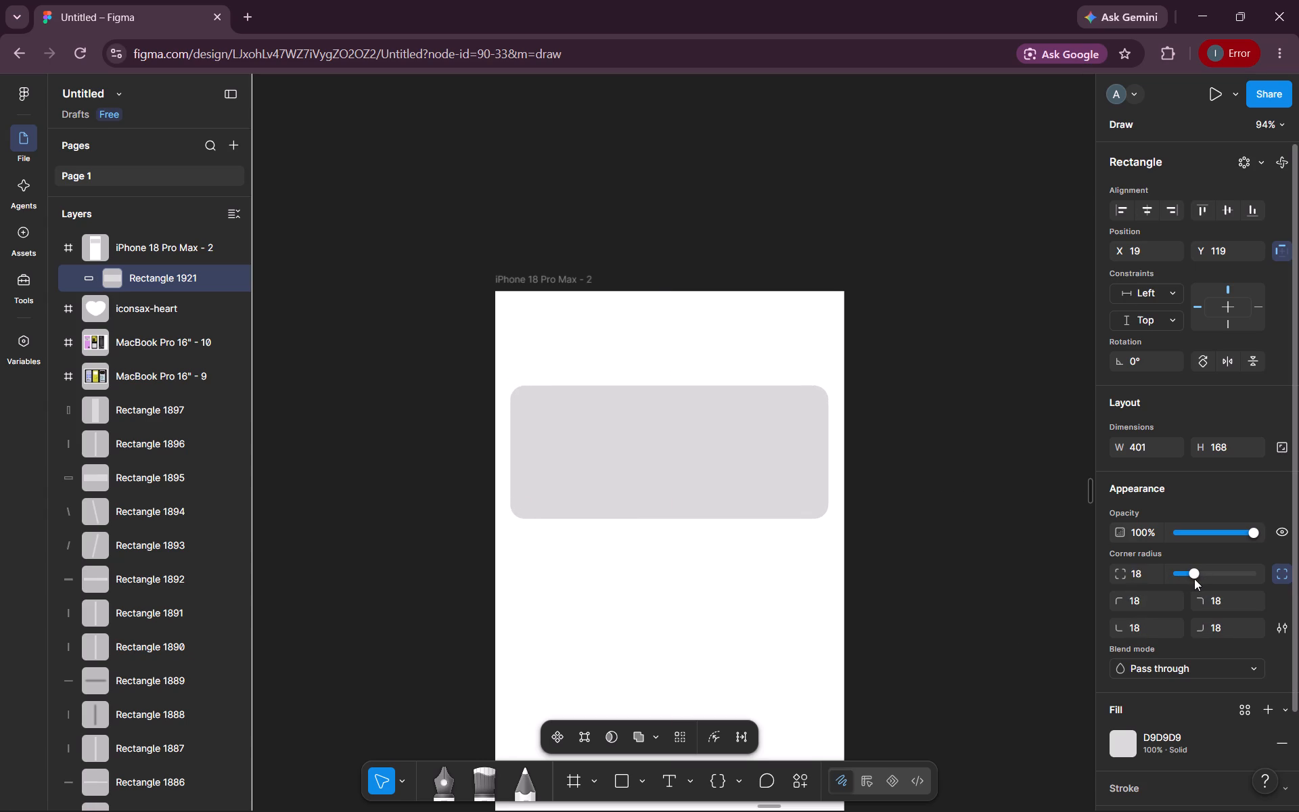
pyautogui.moveTo(1194, 579); pyautogui.dragTo(1202, 581)
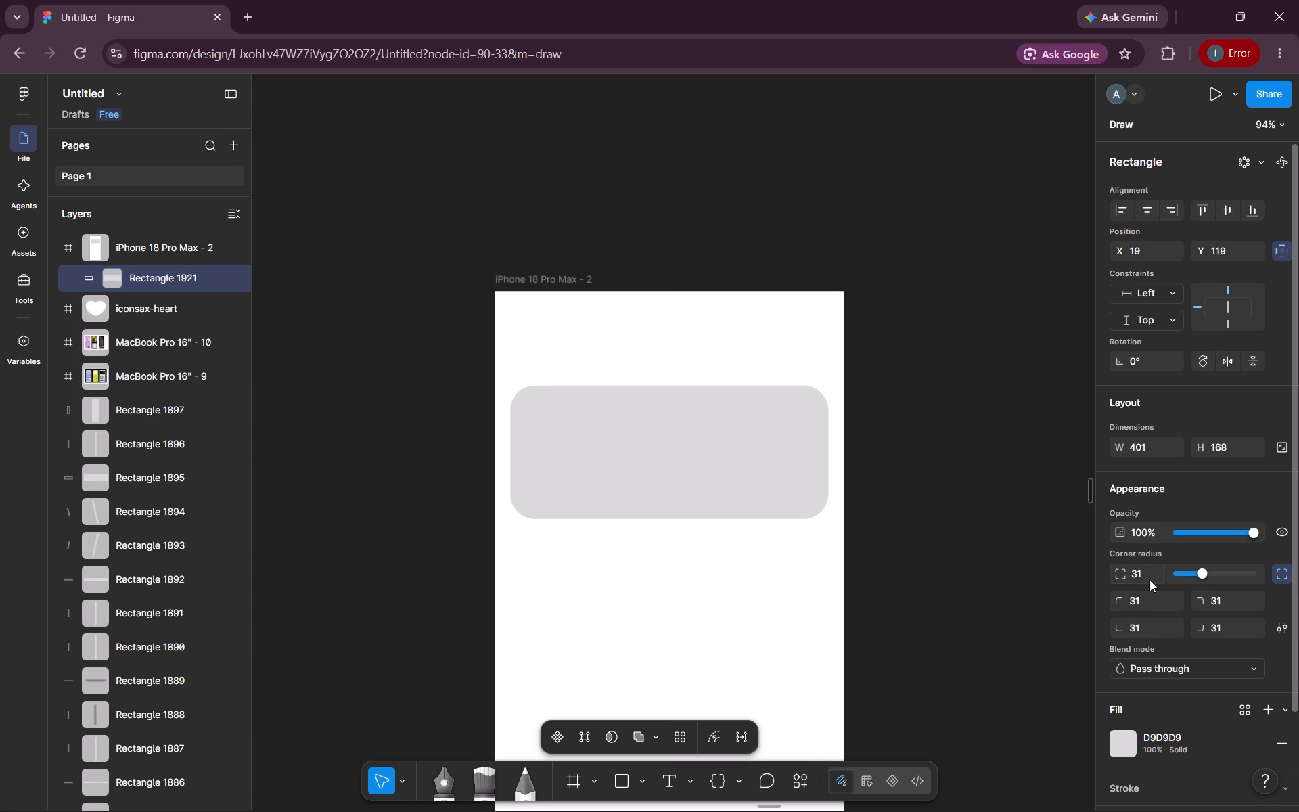
pyautogui.doubleClick(1147, 575)
pyautogui.write('28')
pyautogui.press('Return')
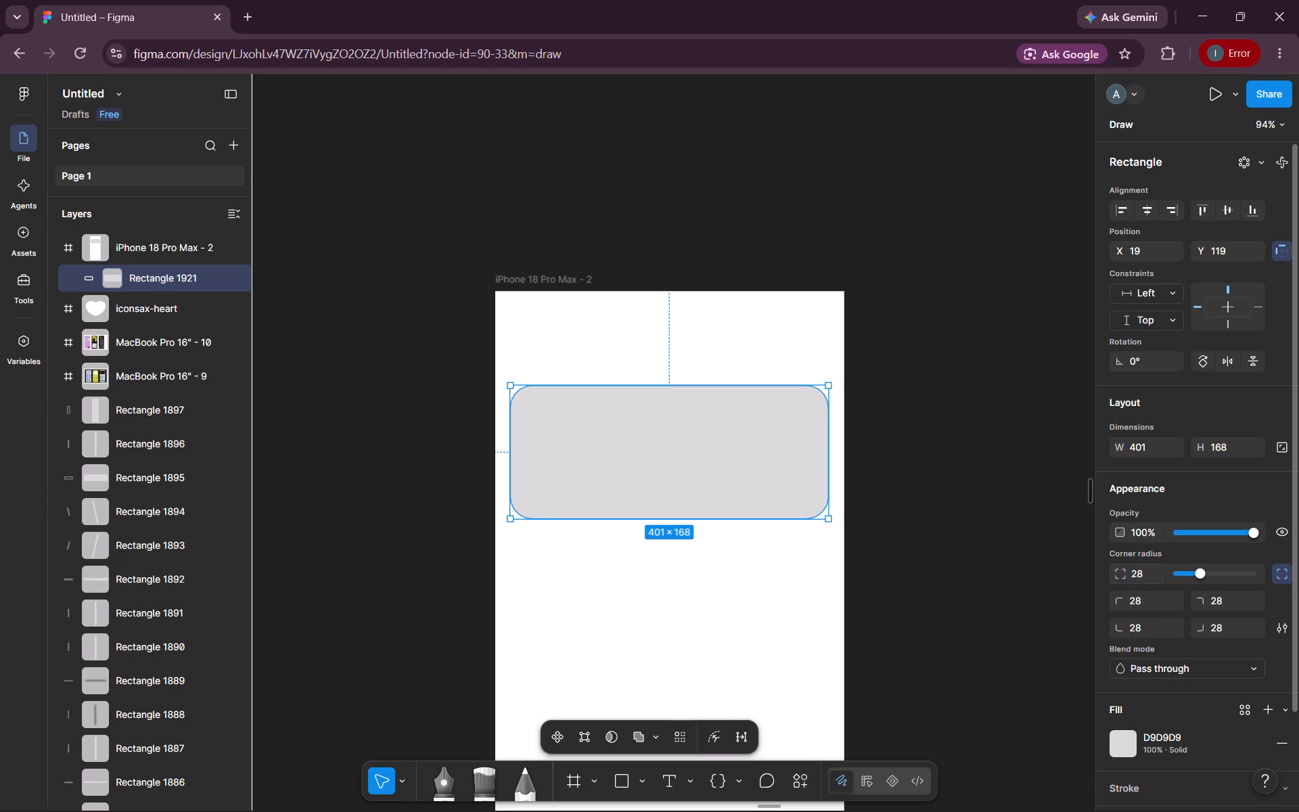
# Change the rounded rectangle's fill to dark red, A30000.
pyautogui.scroll(-2, 1137, 668)
pyautogui.click(1124, 646)
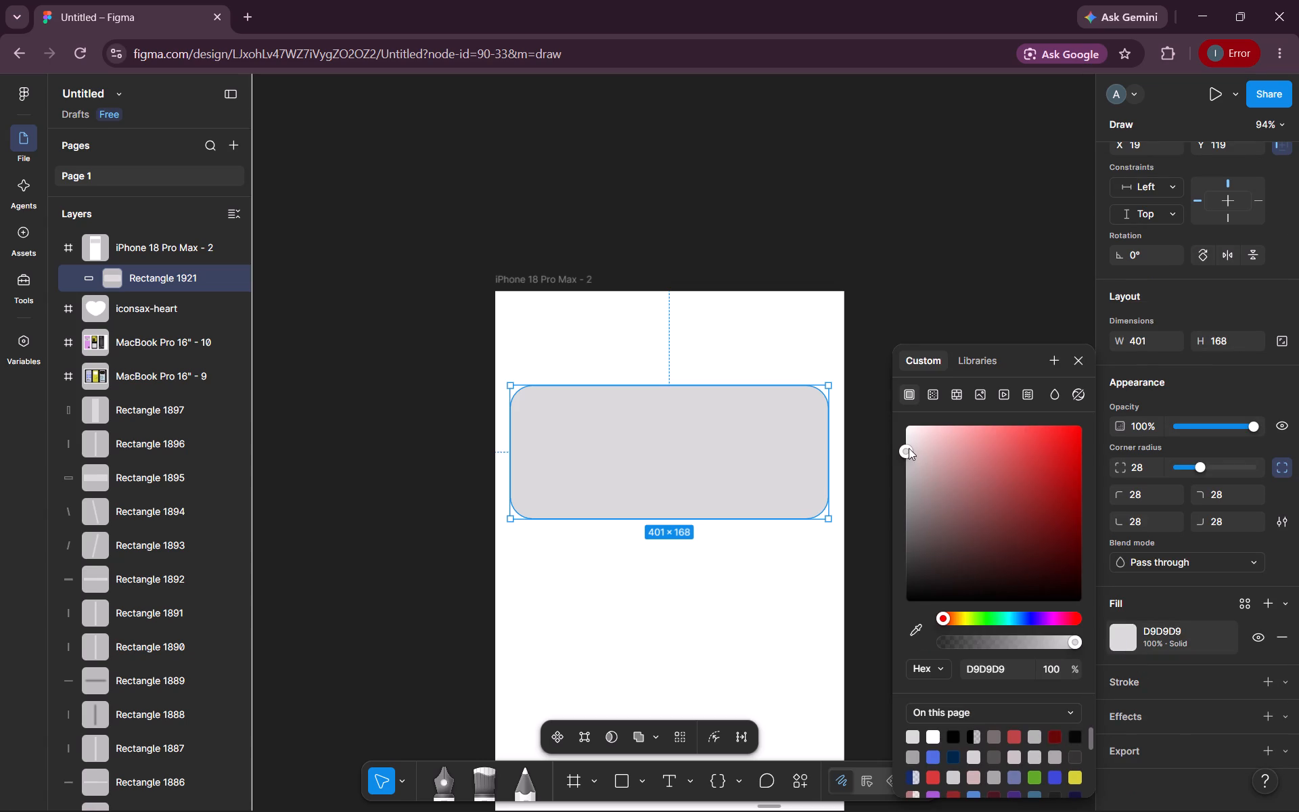
pyautogui.moveTo(909, 448); pyautogui.dragTo(963, 475)
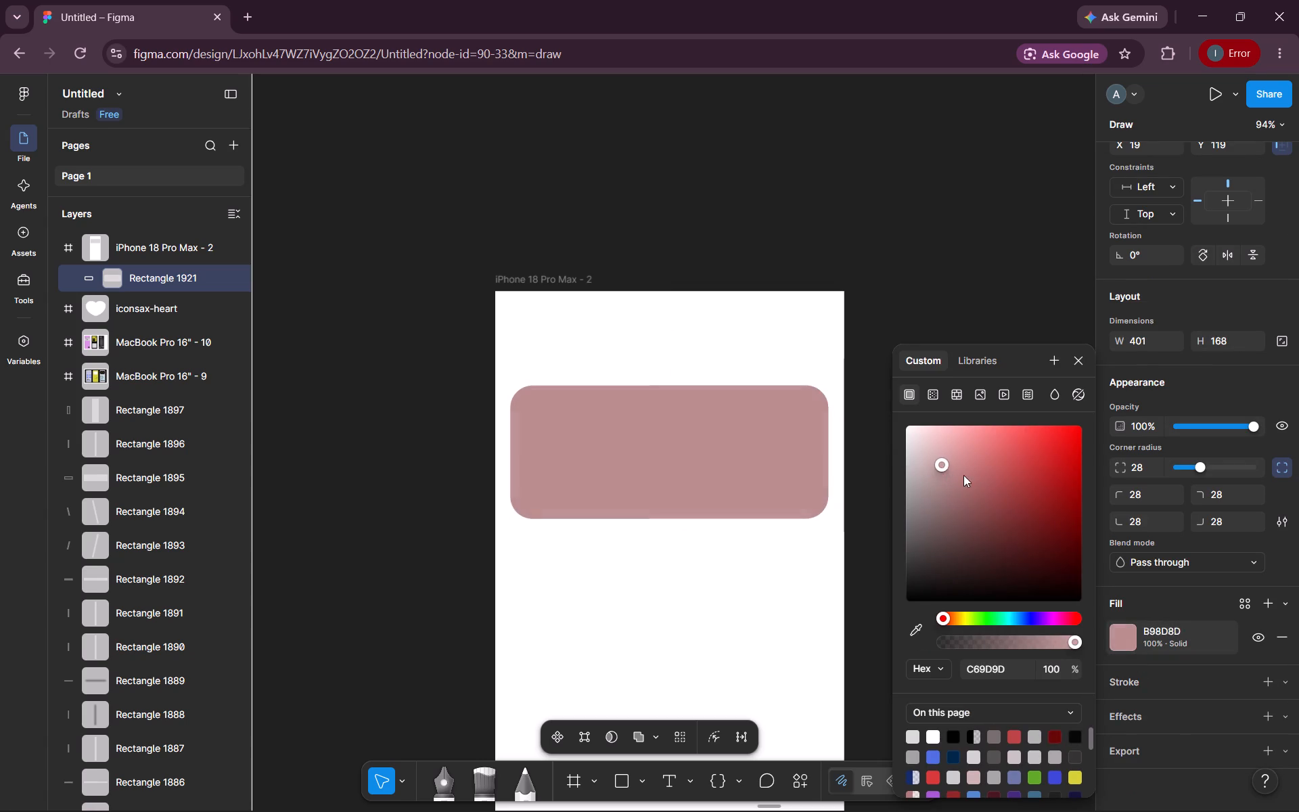
pyautogui.moveTo(963, 475); pyautogui.dragTo(1085, 526)
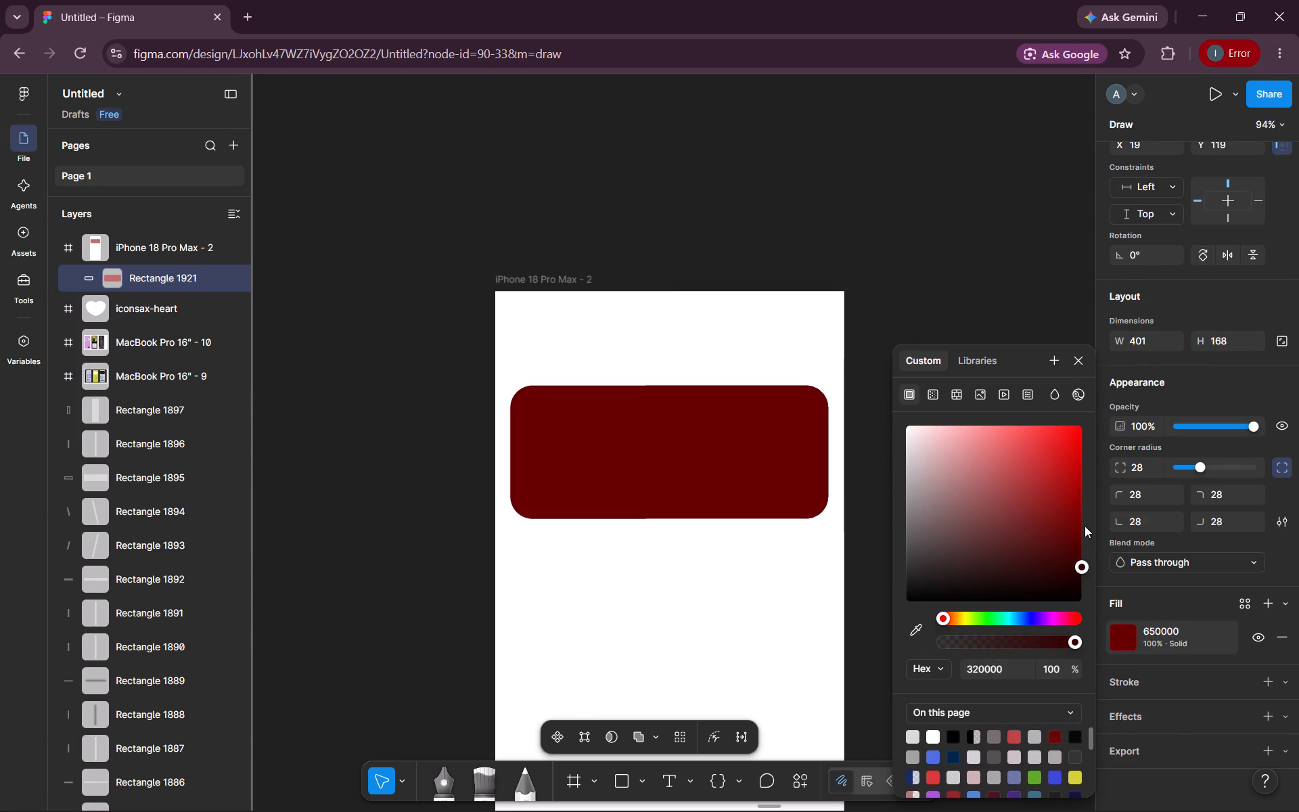
pyautogui.moveTo(1085, 526); pyautogui.dragTo(1095, 489)
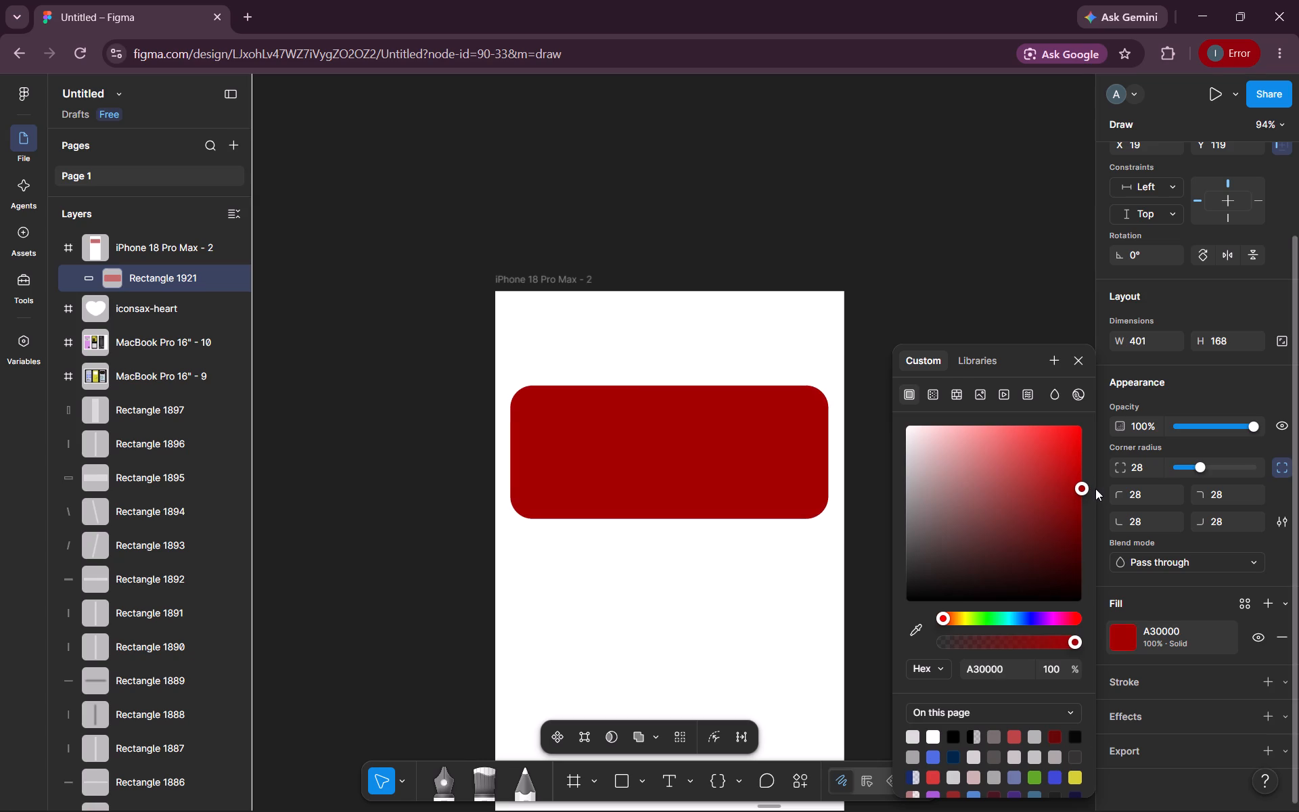
pyautogui.click(869, 525)
# Draw a smaller rectangle about 203 × 69 and centre it inside the red card at X 118, Y 168.
pyautogui.click(629, 775)
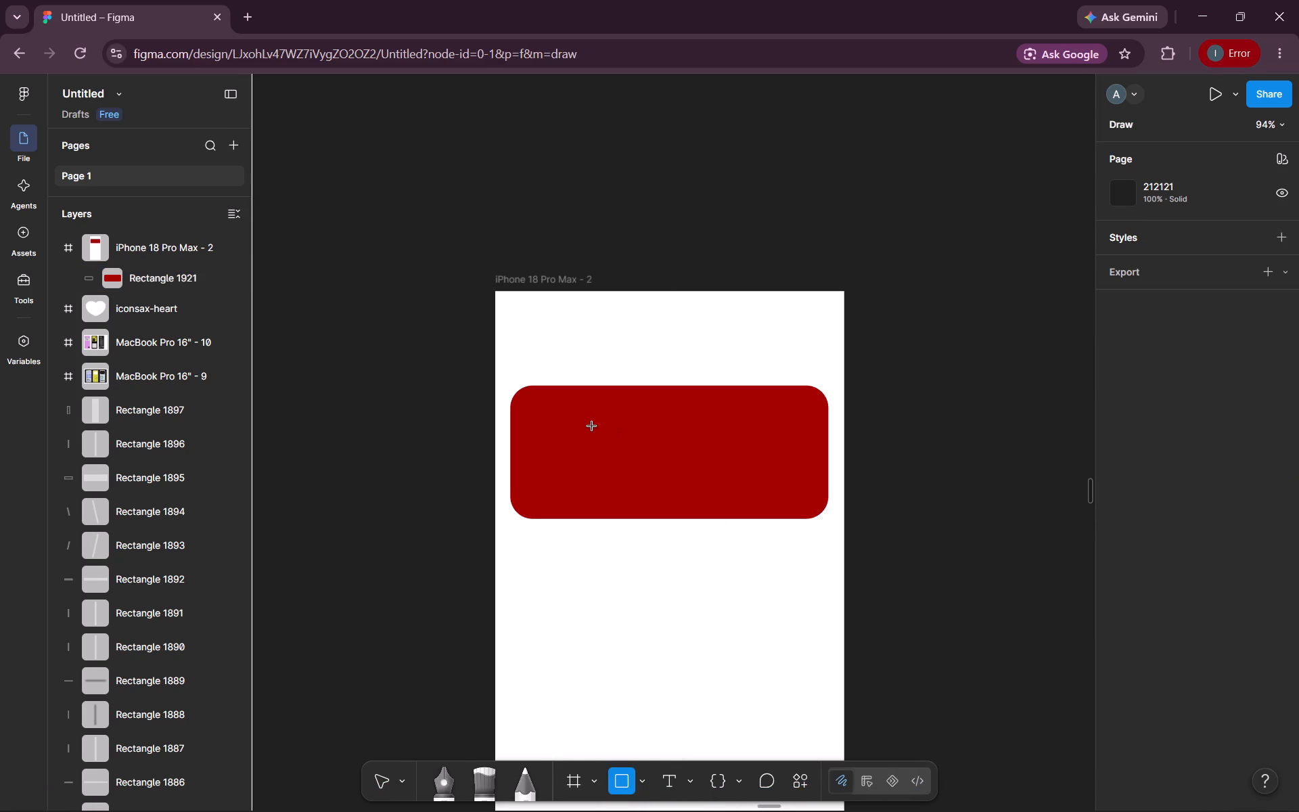
pyautogui.moveTo(592, 426); pyautogui.dragTo(753, 481)
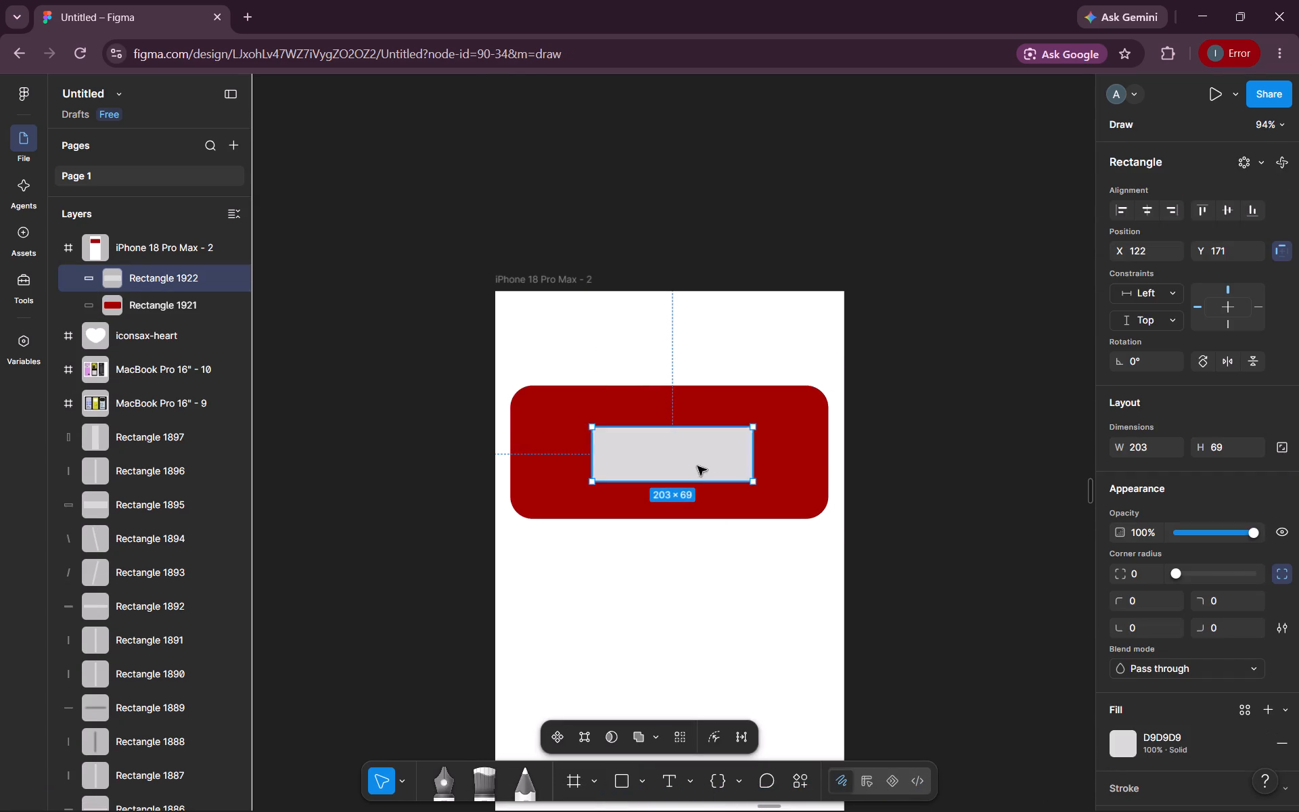
pyautogui.click(694, 461)
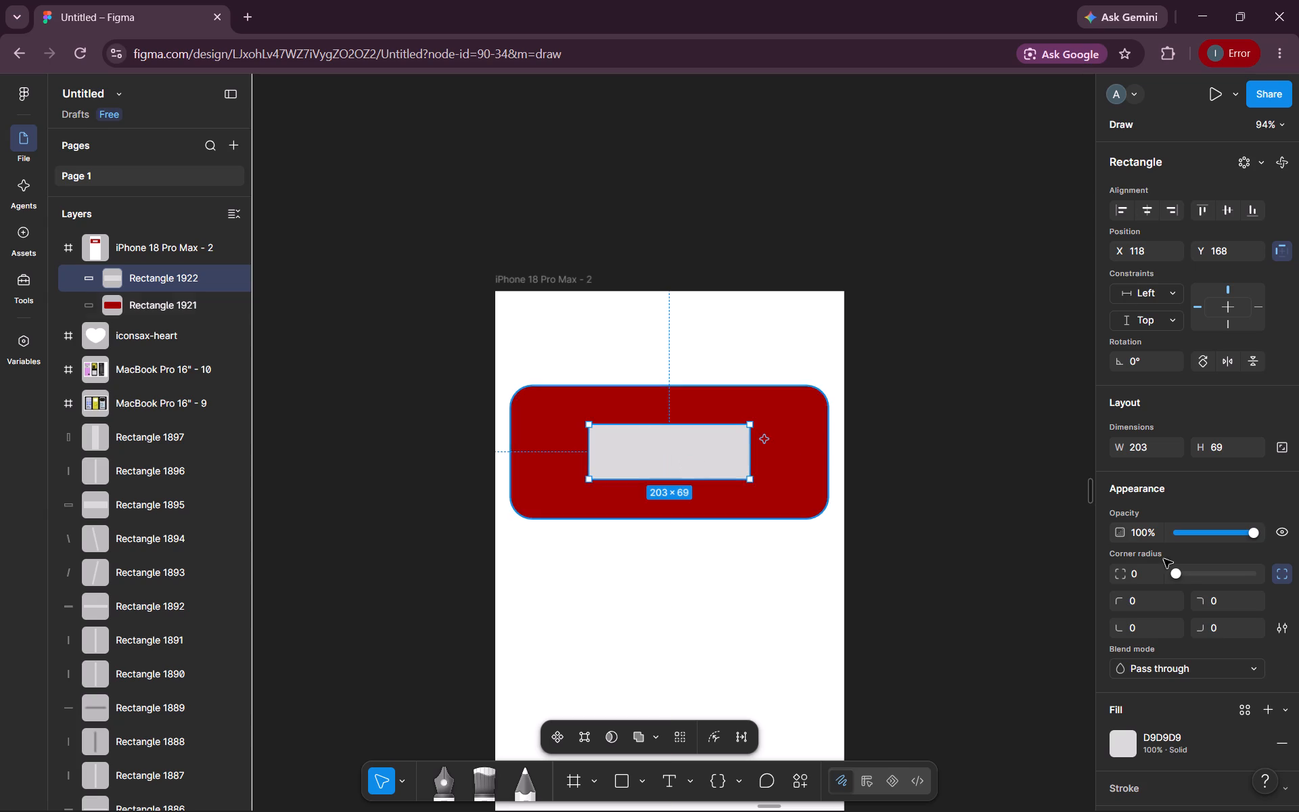
# Change the fill of the small rectangle inside the red card to white, FFFFFF.
pyautogui.click(1124, 752)
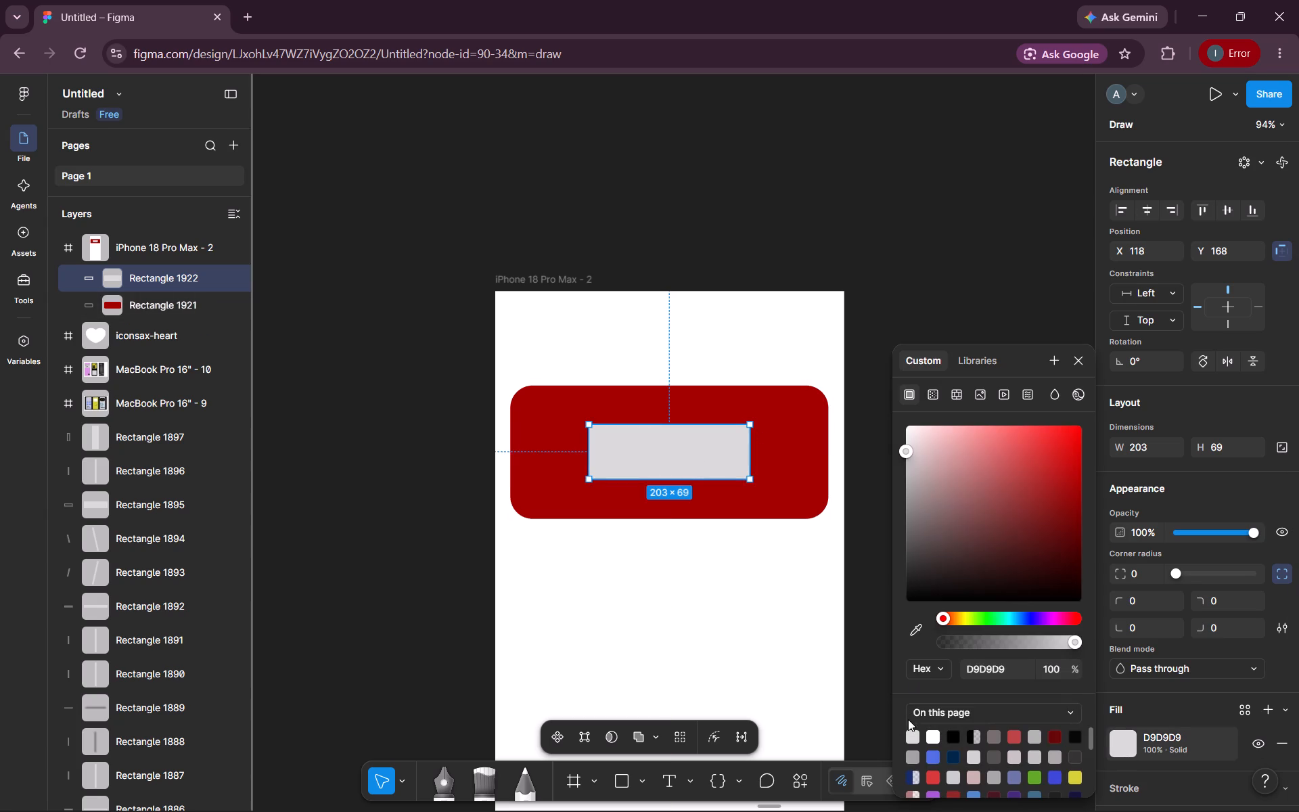
pyautogui.click(929, 735)
pyautogui.click(1160, 682)
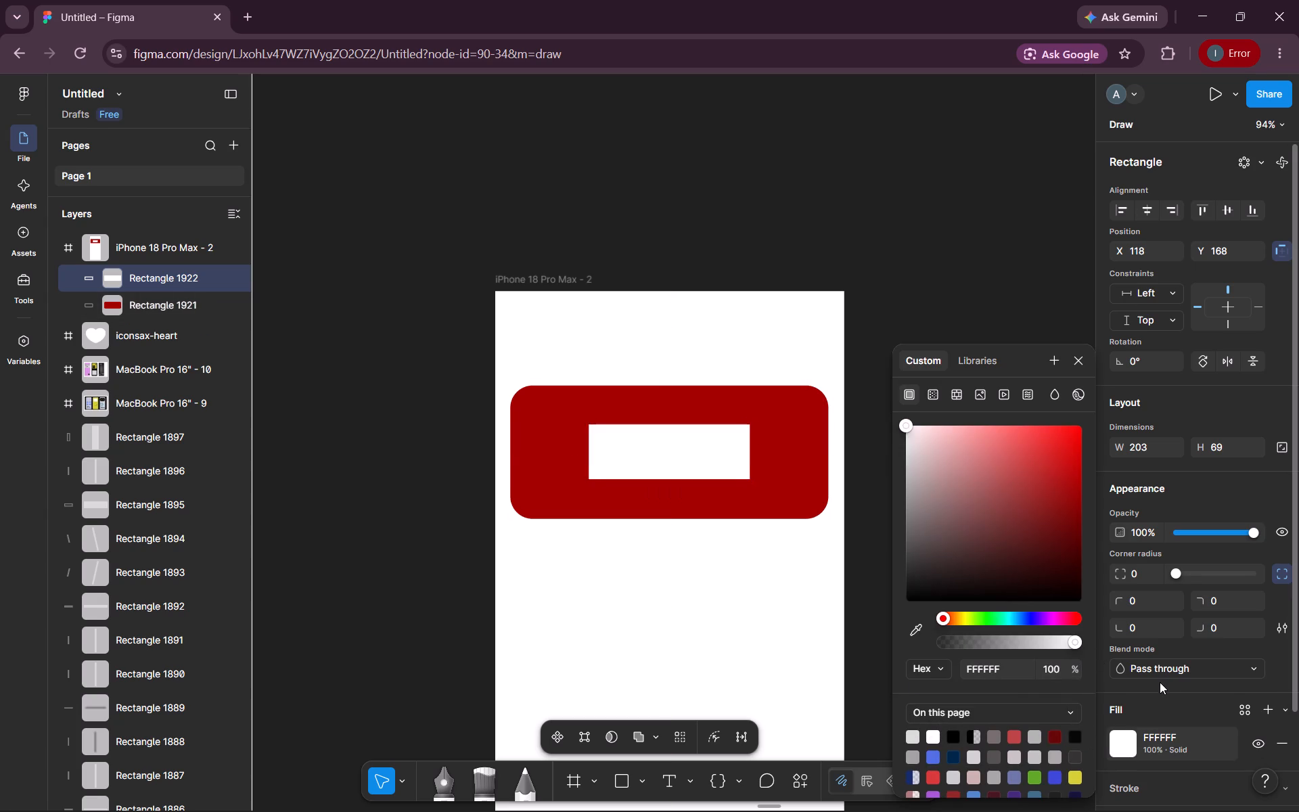
# Add an effect to the white rectangle and make it a uniform layer blur of about 113.
pyautogui.scroll(-2, 1160, 682)
pyautogui.click(1162, 713)
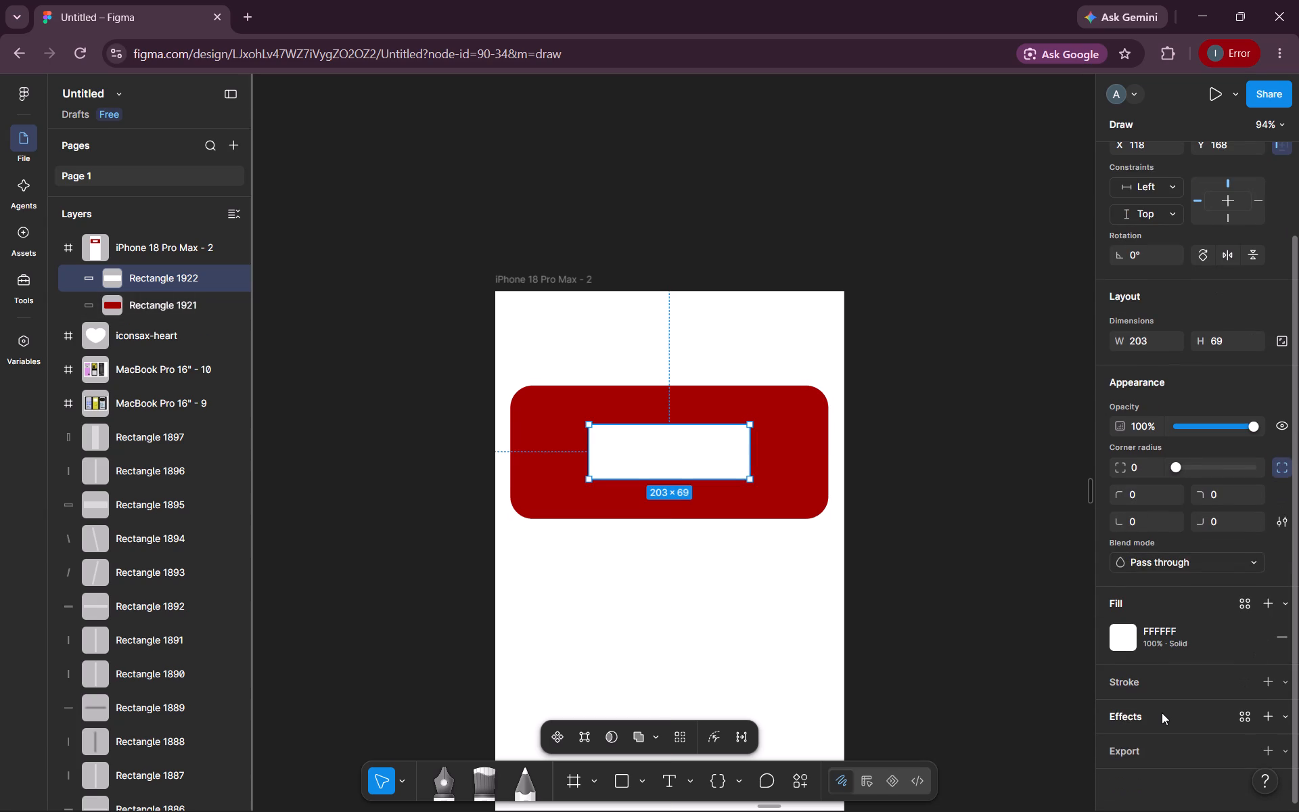
pyautogui.scroll(-1, 1162, 713)
pyautogui.click(983, 520)
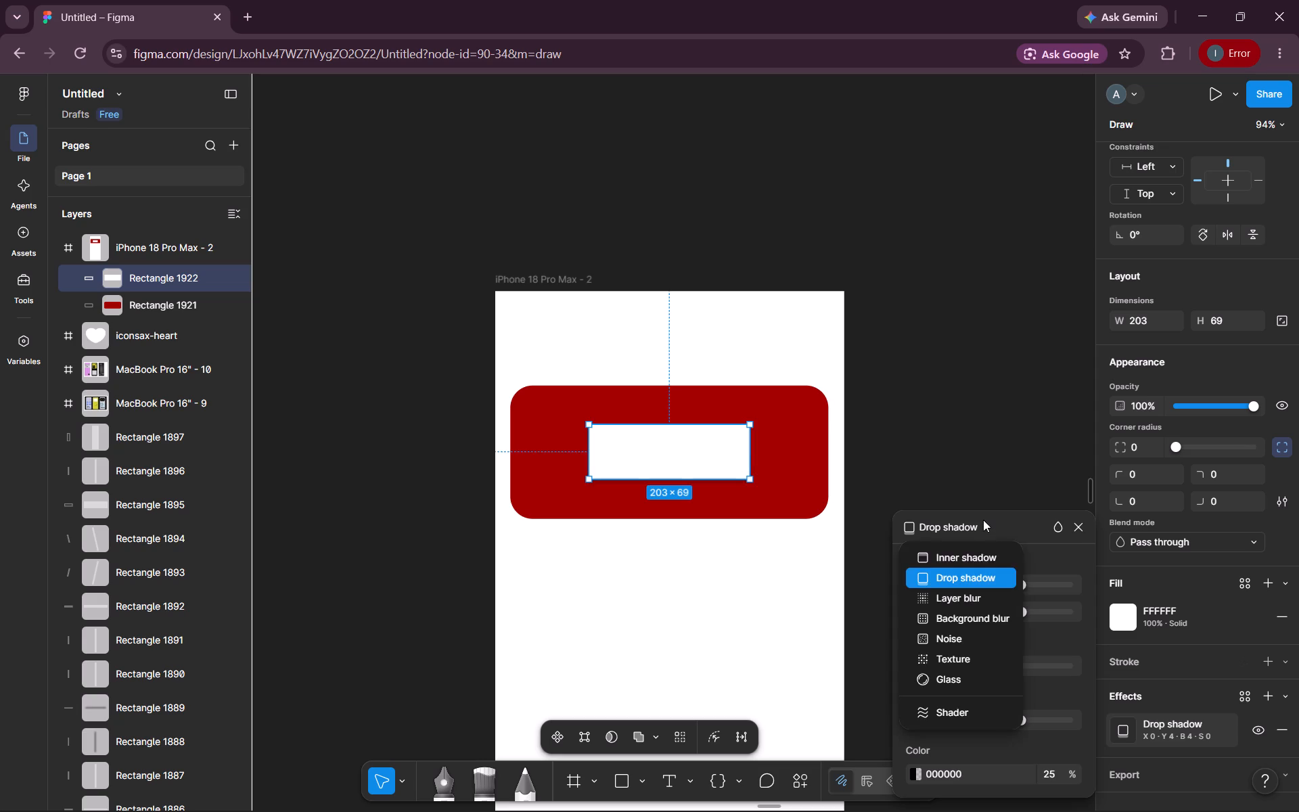
pyautogui.click(978, 593)
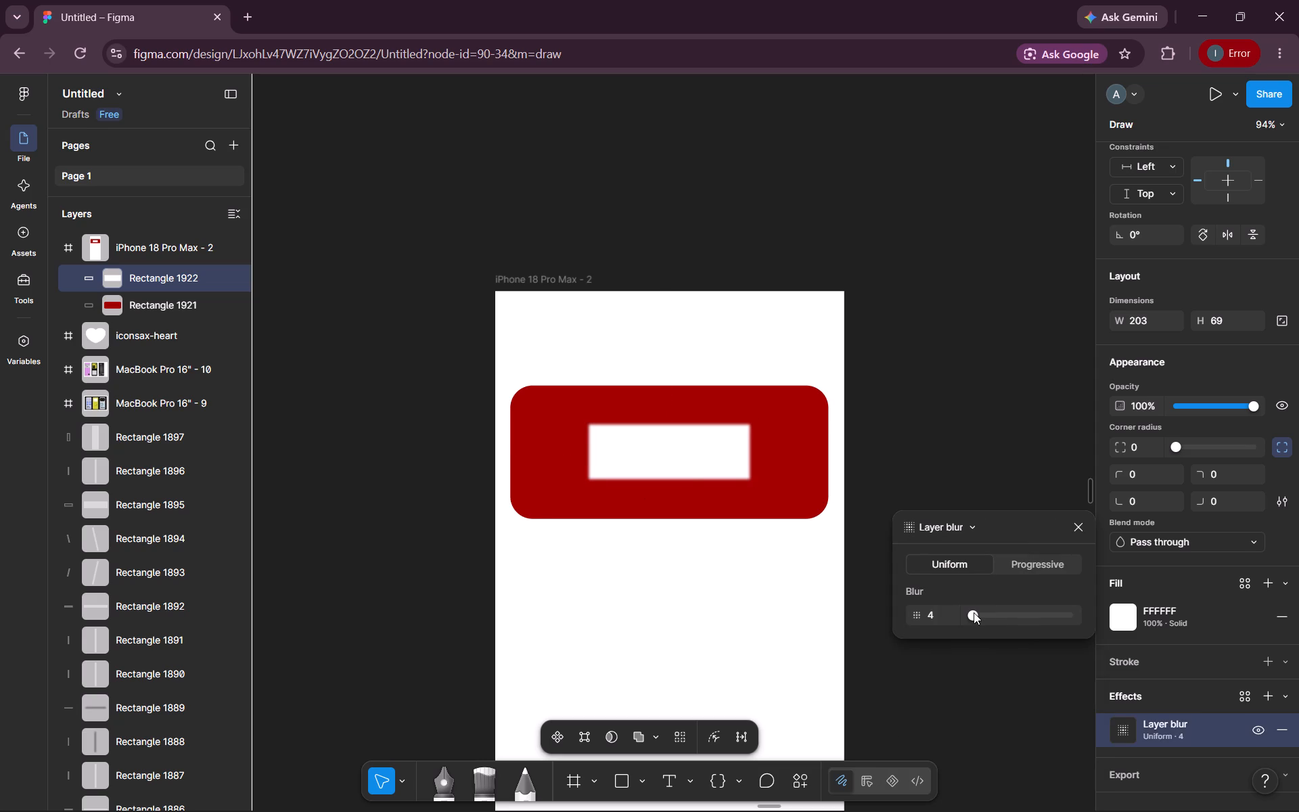
pyautogui.moveTo(974, 612); pyautogui.dragTo(990, 608)
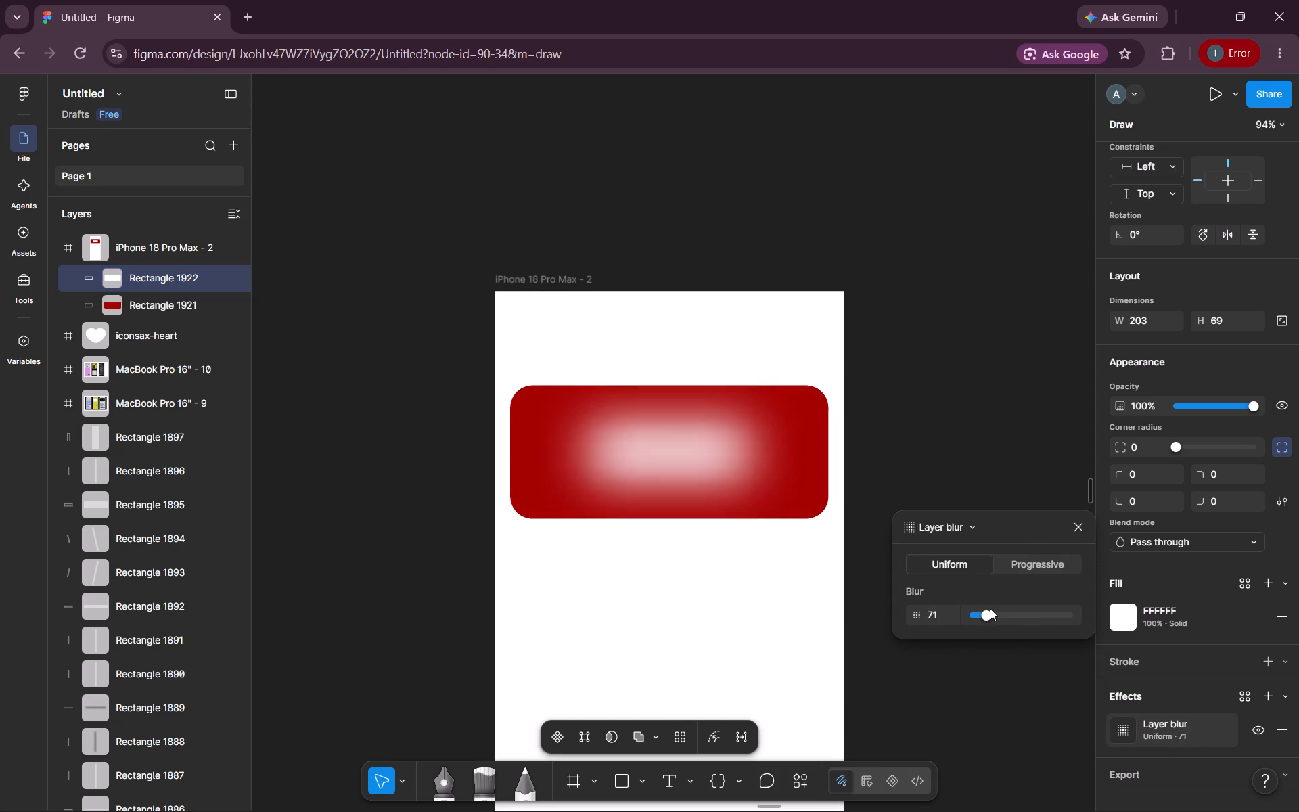
pyautogui.moveTo(990, 608); pyautogui.dragTo(995, 608)
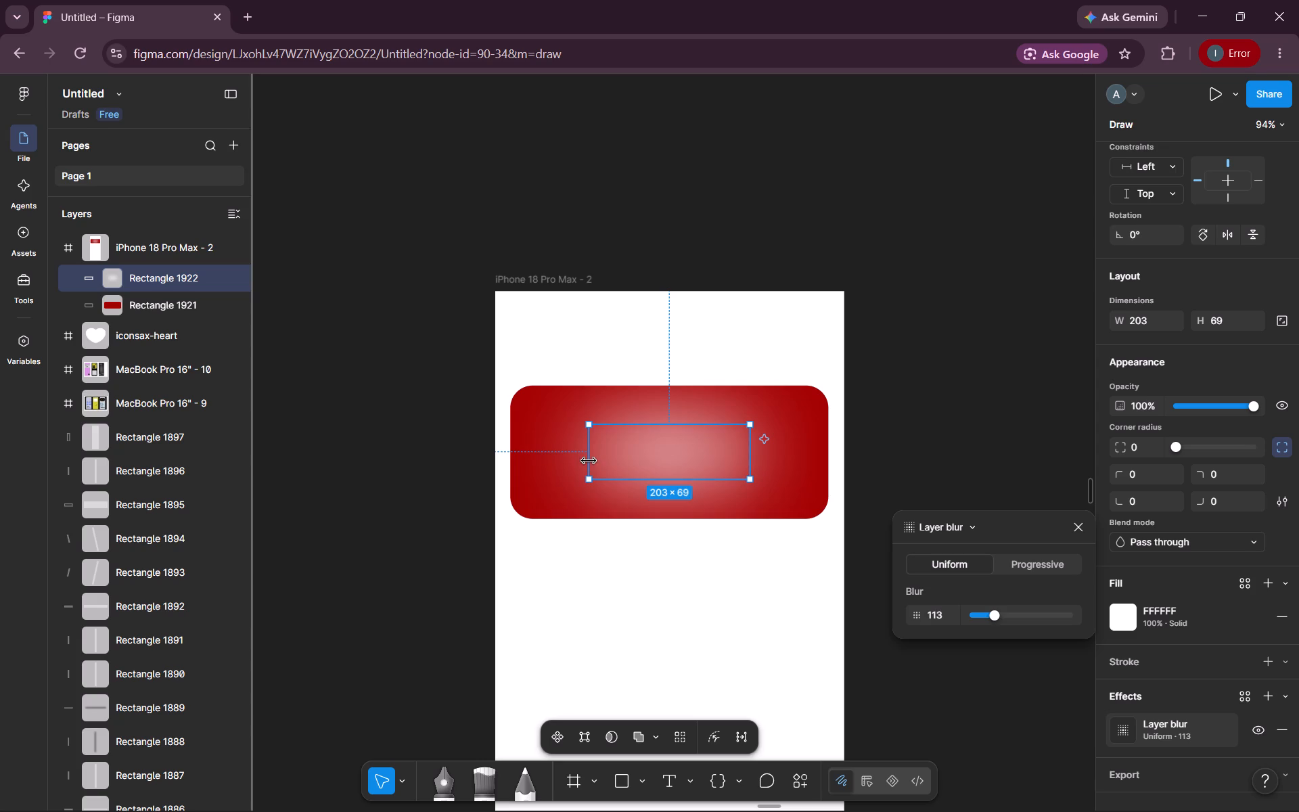
# Widen the blurred rectangle on both sides to about 317 × 69, keeping it centred on the card.
pyautogui.moveTo(589, 460); pyautogui.dragTo(544, 453)
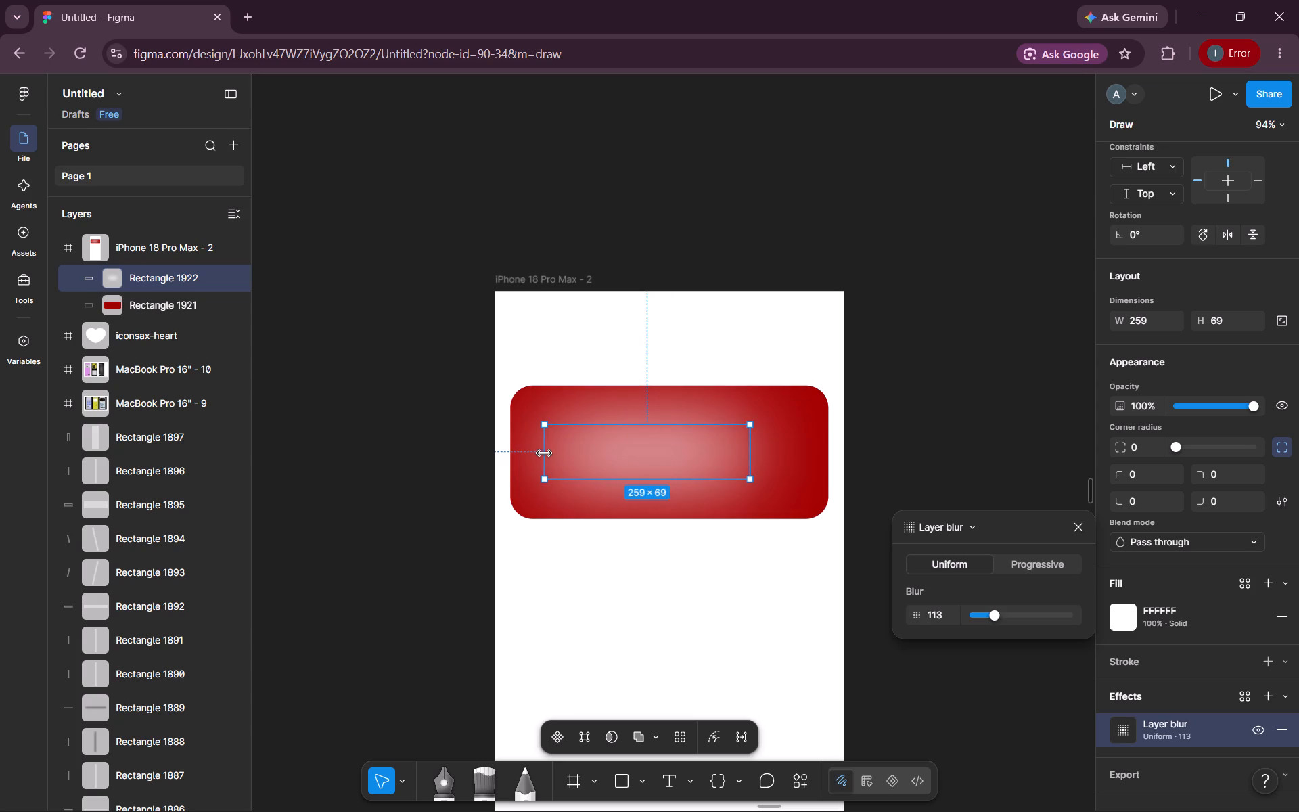
pyautogui.moveTo(751, 449); pyautogui.dragTo(796, 447)
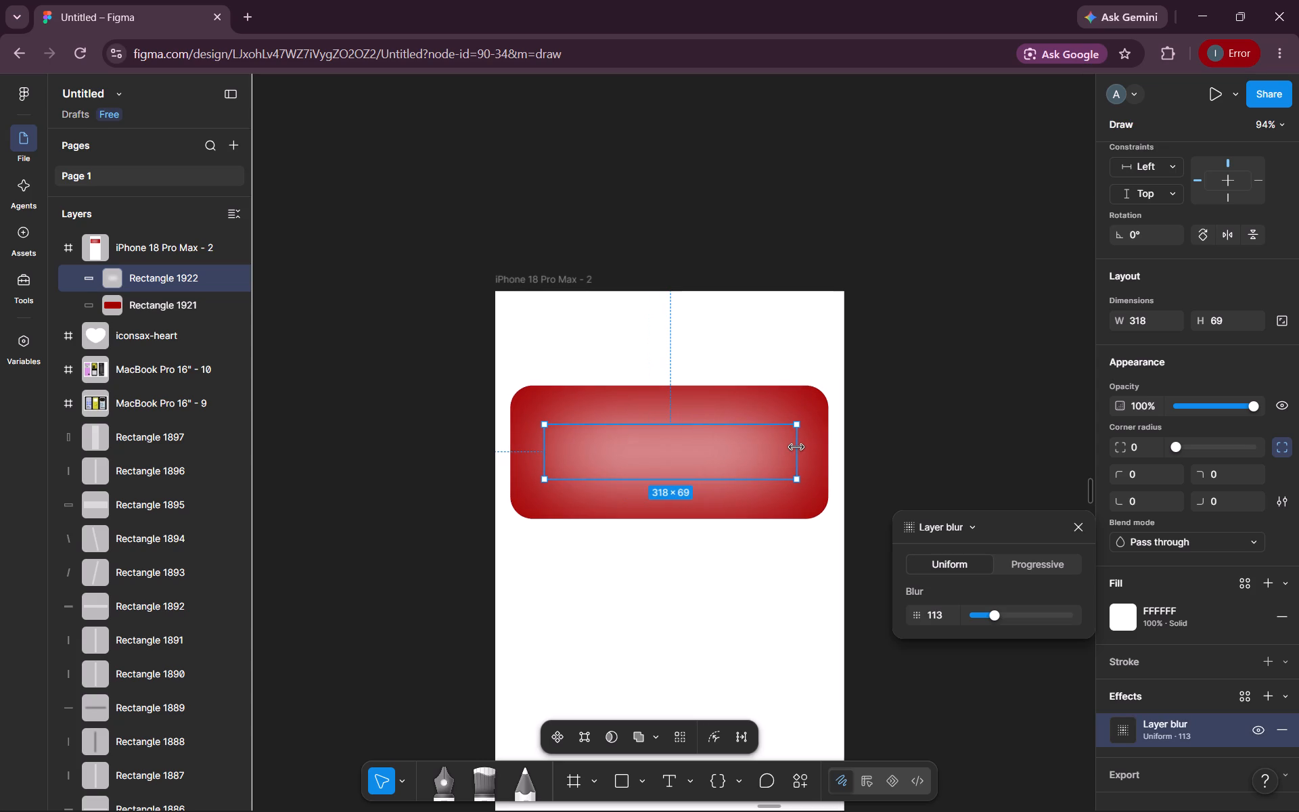
pyautogui.moveTo(796, 447); pyautogui.dragTo(796, 447)
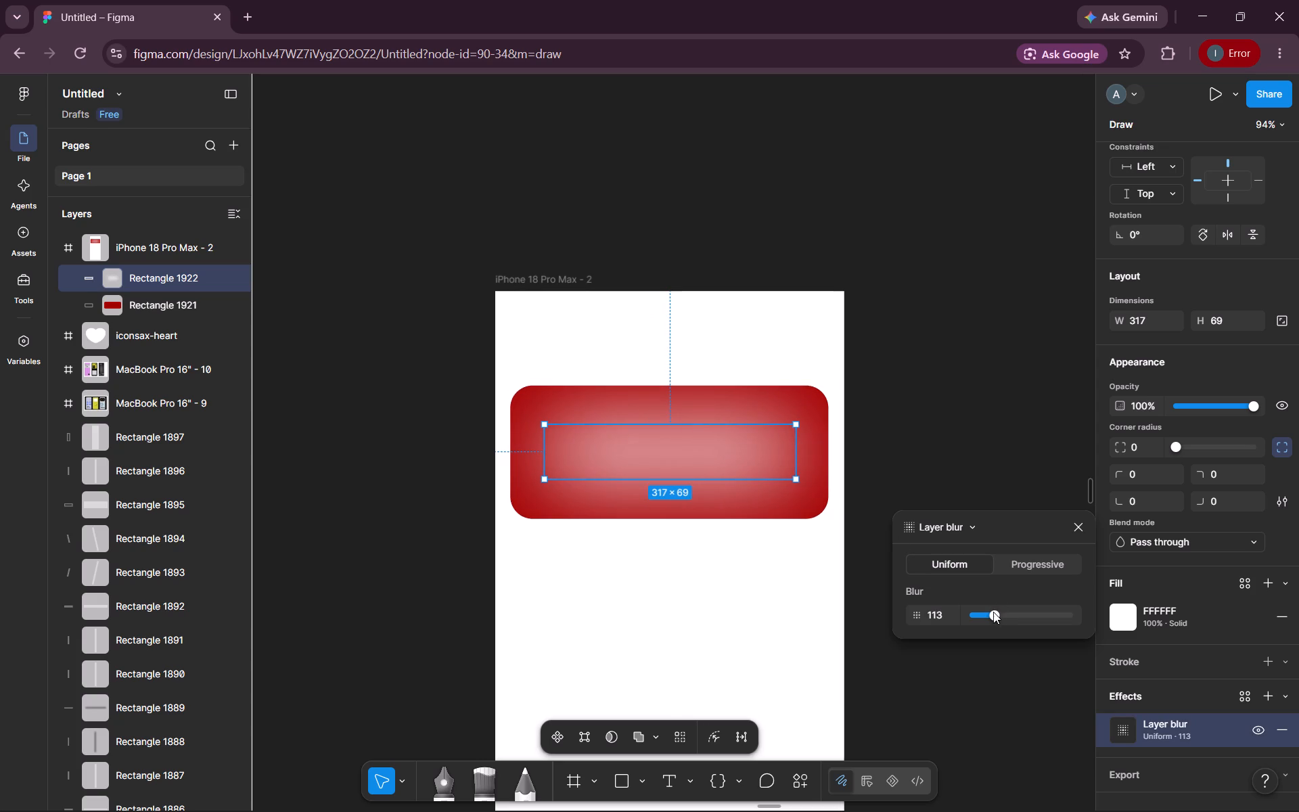
# Increase the blurred rectangle's uniform layer blur to about 134.
pyautogui.click(993, 612)
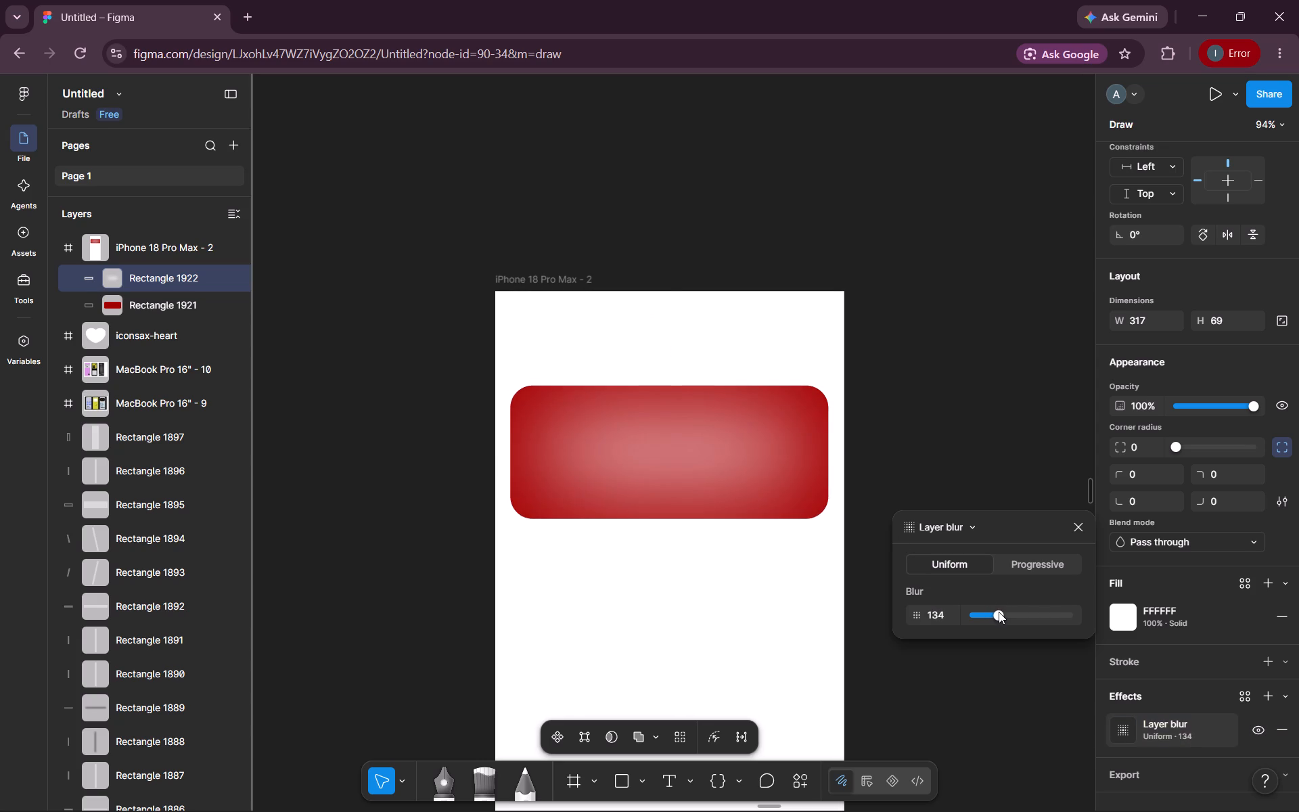
# Widen the blurred rectangle on both sides to about 376 × 69, nearly the full width of the card.
pyautogui.moveTo(794, 453); pyautogui.dragTo(819, 453)
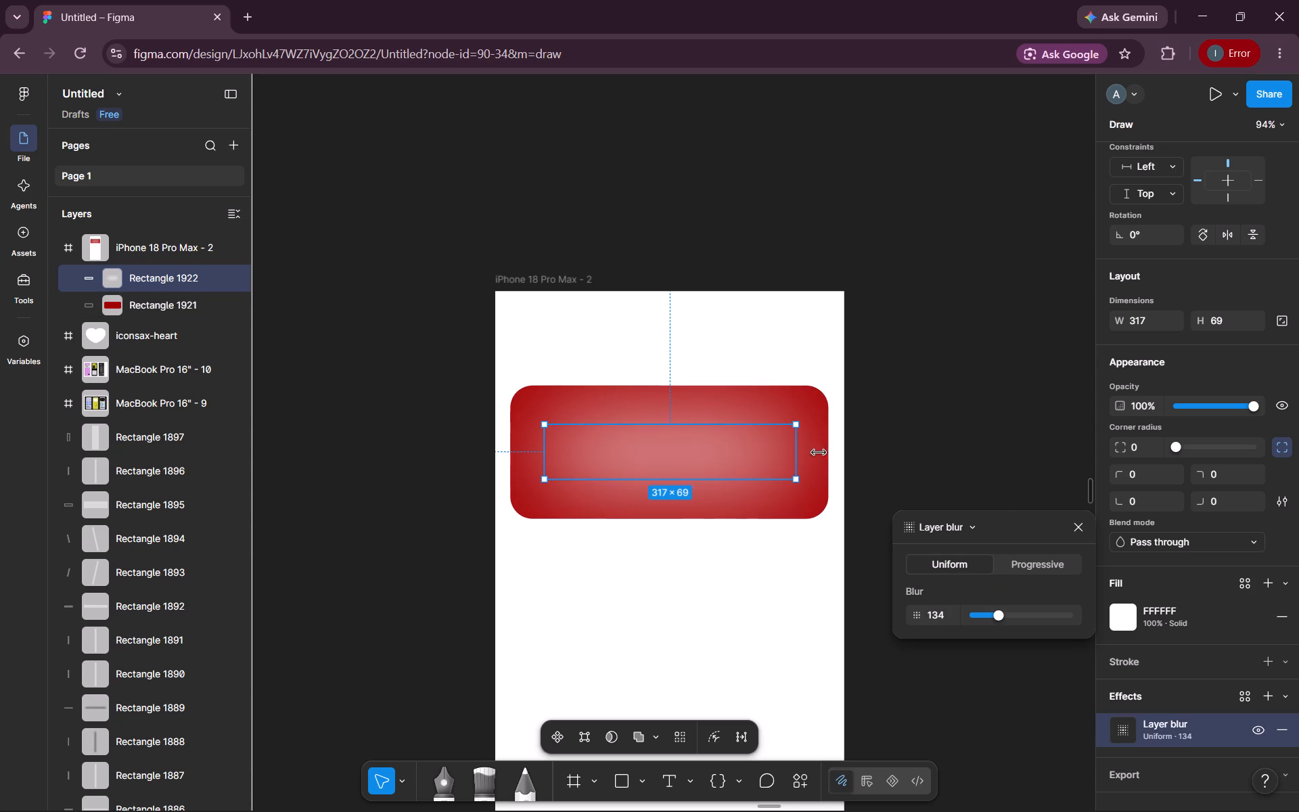
pyautogui.moveTo(819, 453); pyautogui.dragTo(820, 452)
pyautogui.moveTo(542, 454); pyautogui.dragTo(527, 453)
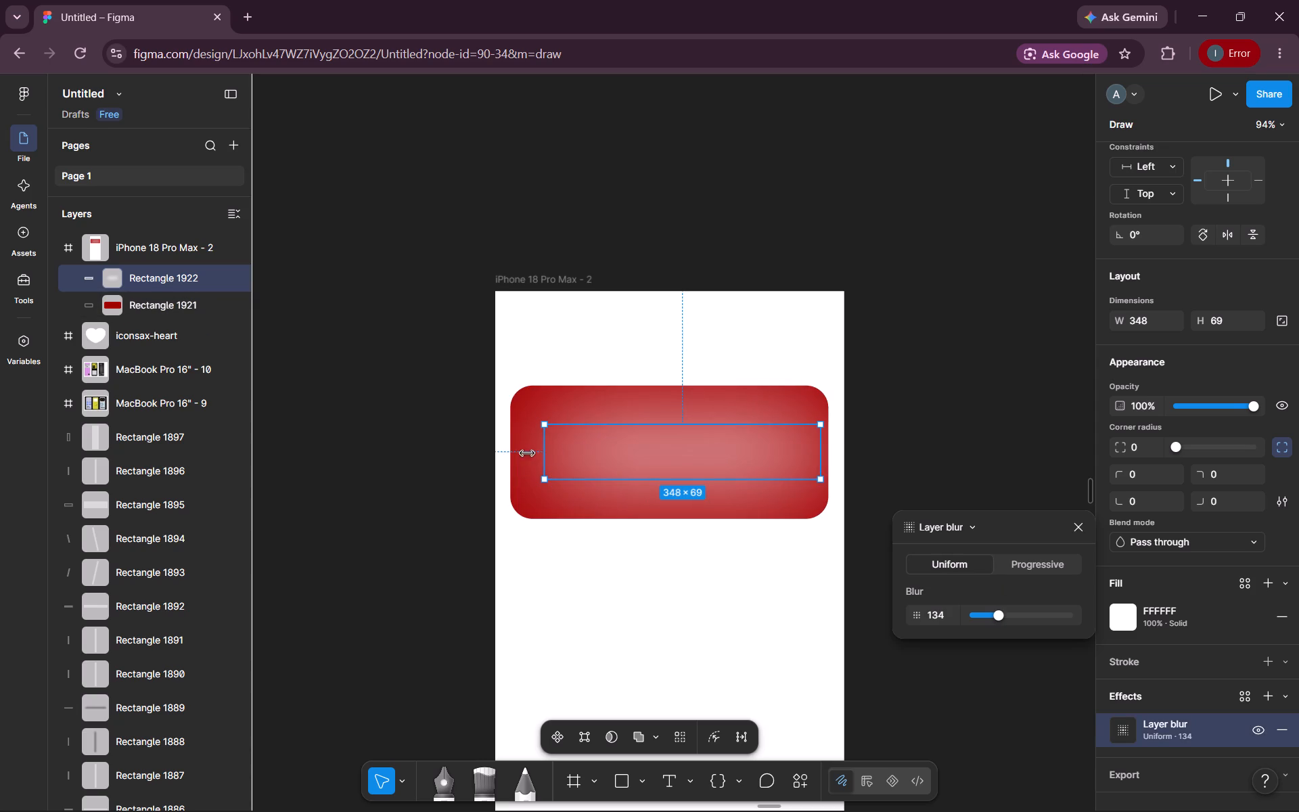
pyautogui.moveTo(527, 453); pyautogui.dragTo(522, 453)
pyautogui.click(720, 451)
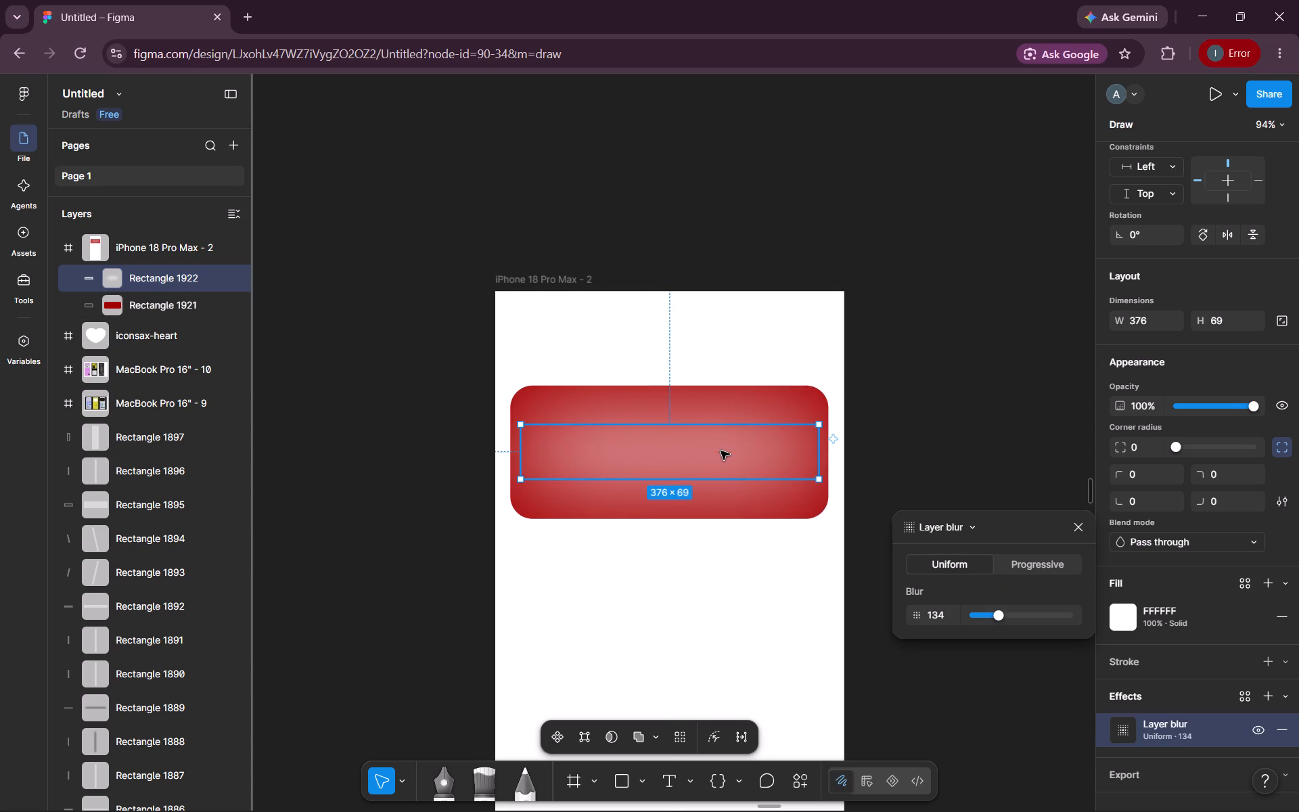
pyautogui.click(969, 452)
# Draw a full-width header rectangle of 440 × 63 along the top edge of the phone frame at X 0, Y 0.
pyautogui.scroll(-1, 969, 452)
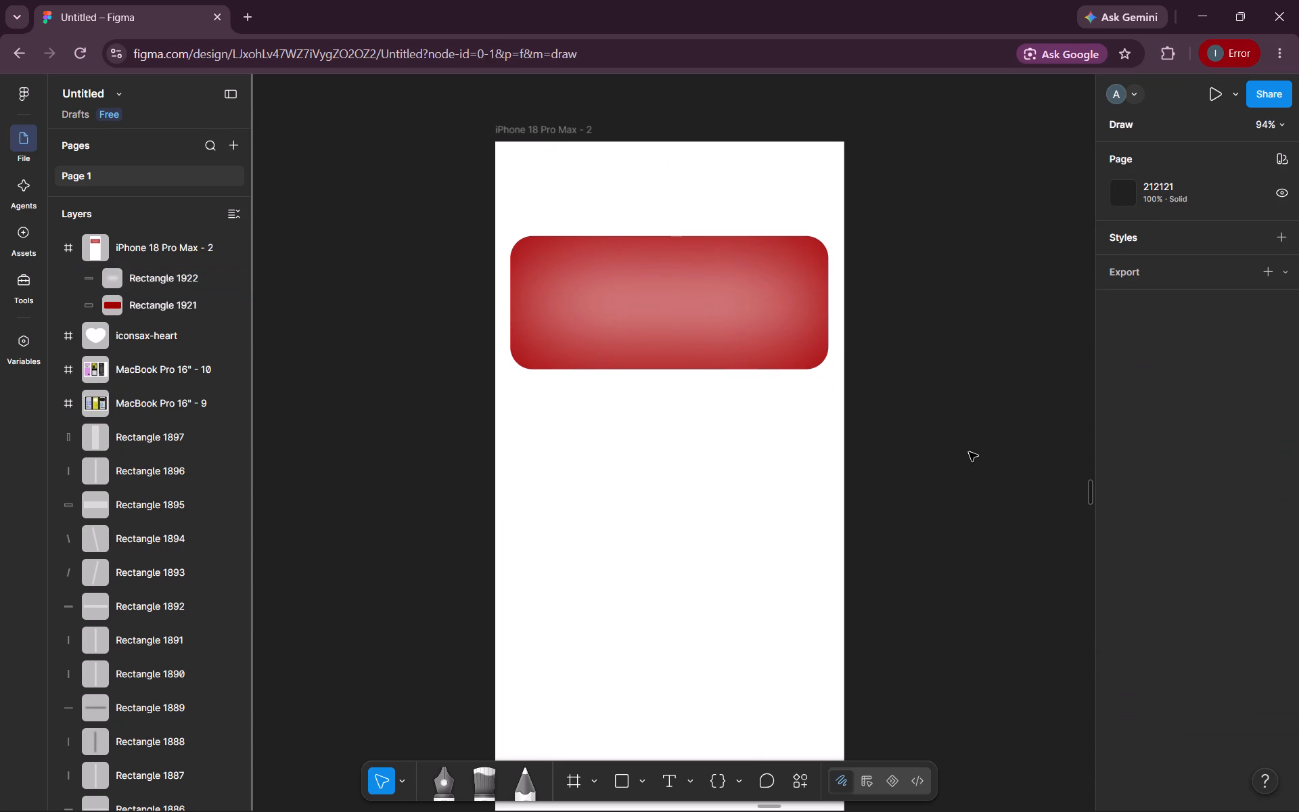
pyautogui.click(620, 784)
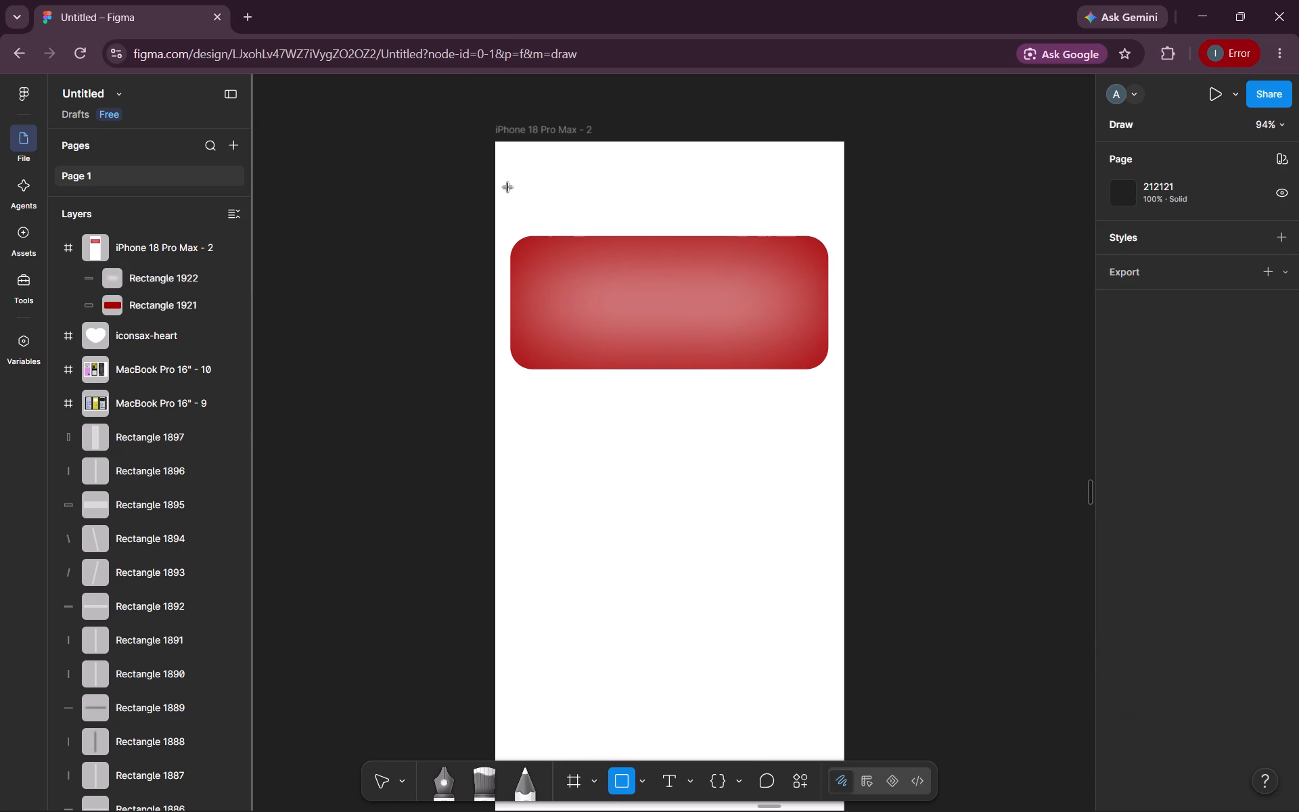
pyautogui.moveTo(496, 143); pyautogui.dragTo(718, 171)
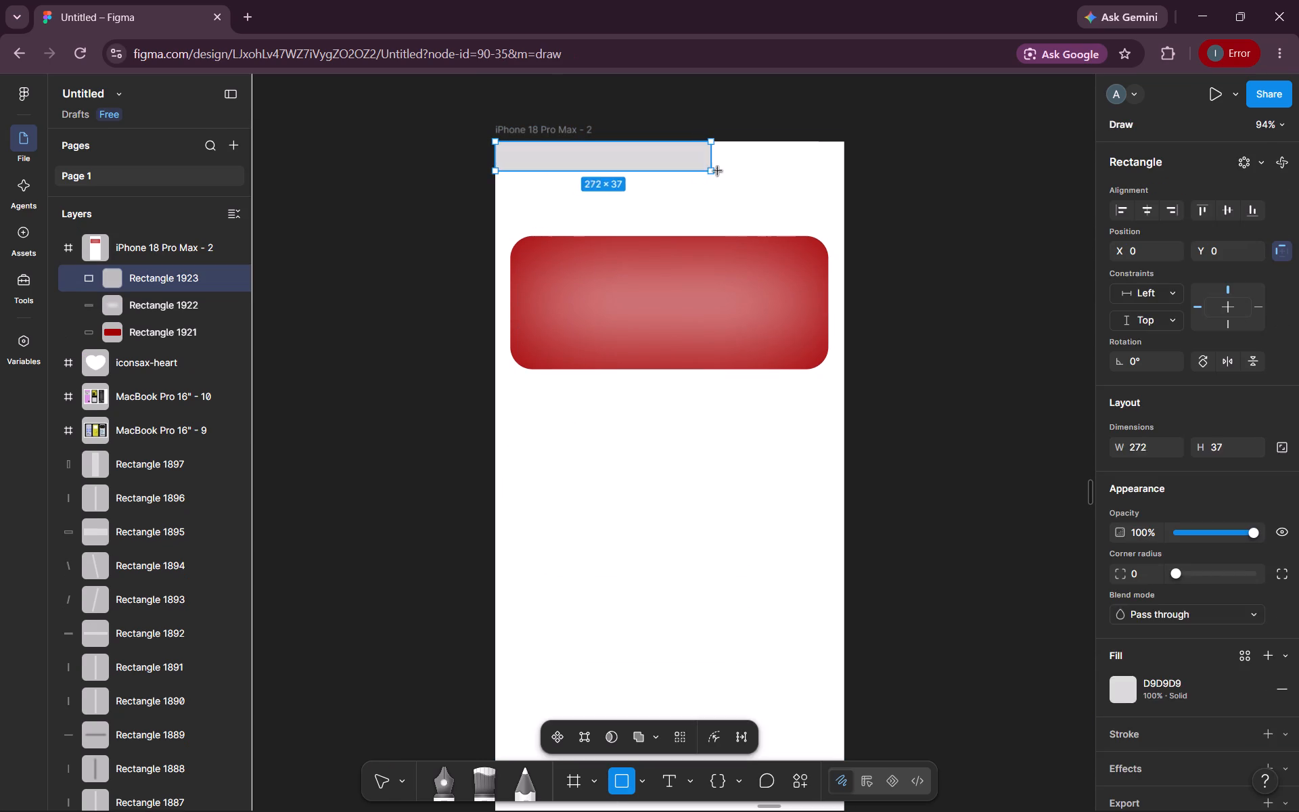
pyautogui.moveTo(718, 171); pyautogui.dragTo(842, 191)
pyautogui.click(492, 169)
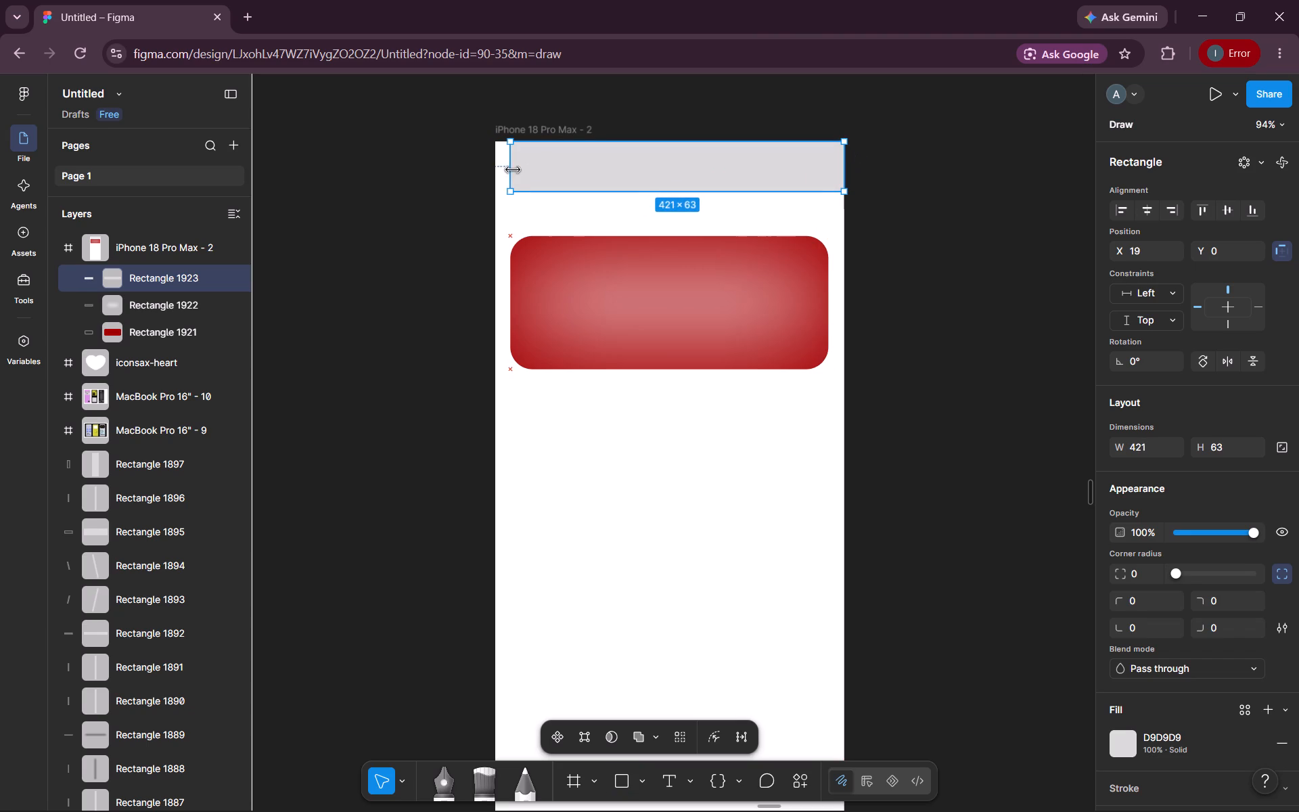
pyautogui.click(626, 139)
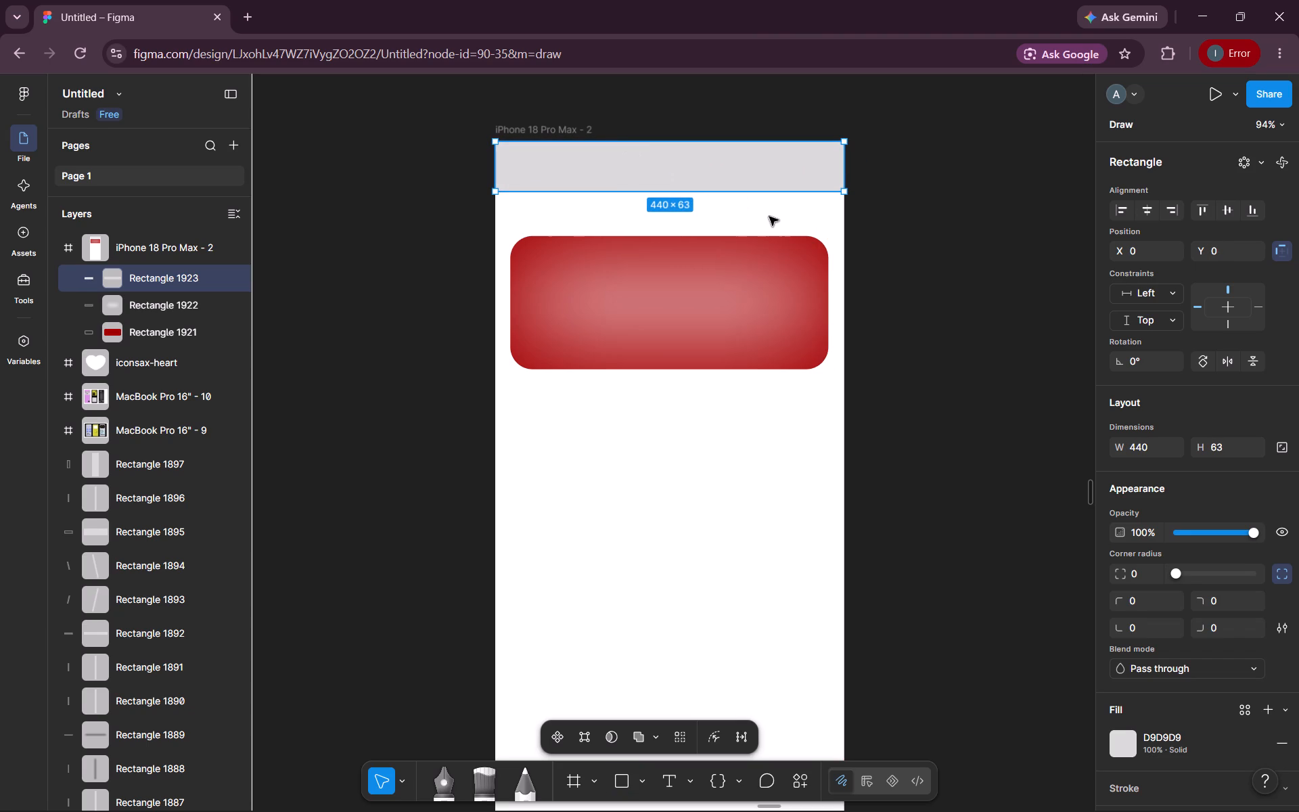
# Change the header rectangle's fill to dark red, A10208.
pyautogui.click(1135, 747)
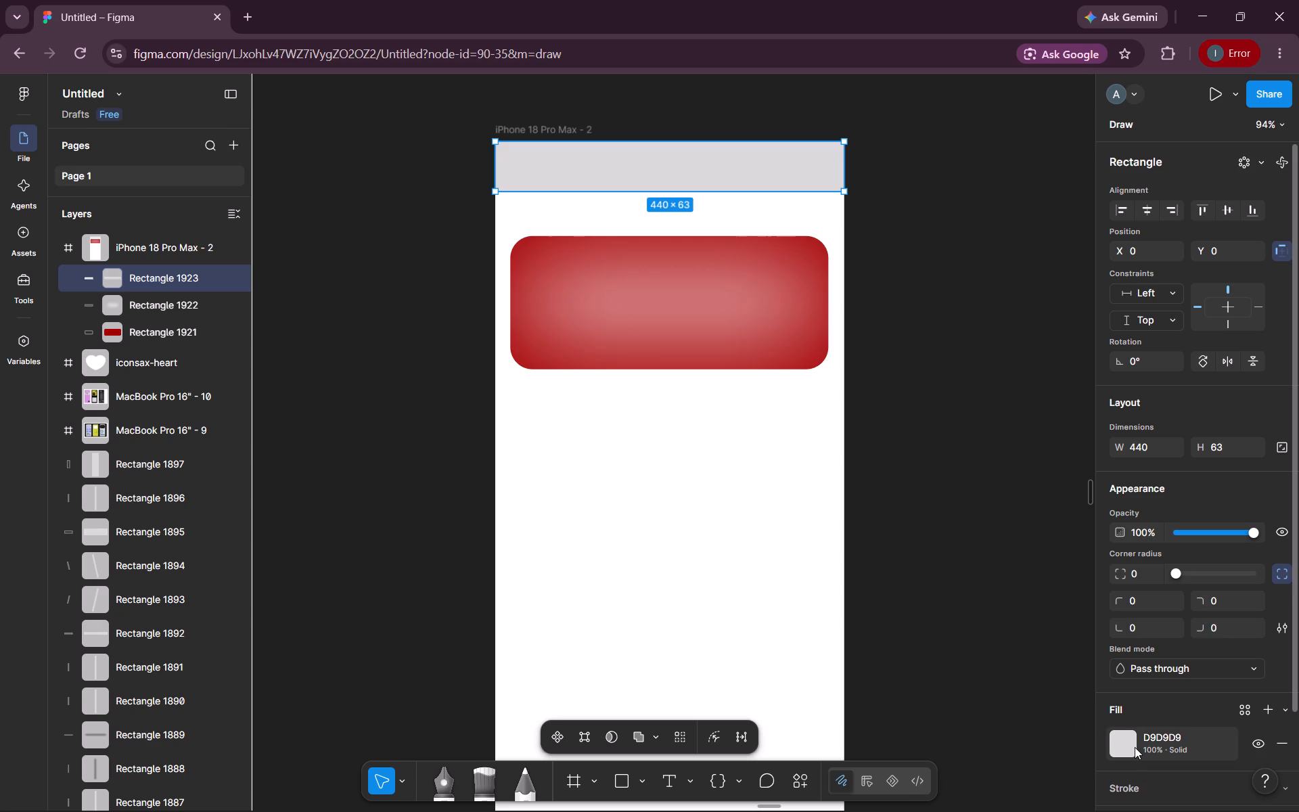
pyautogui.click(1074, 615)
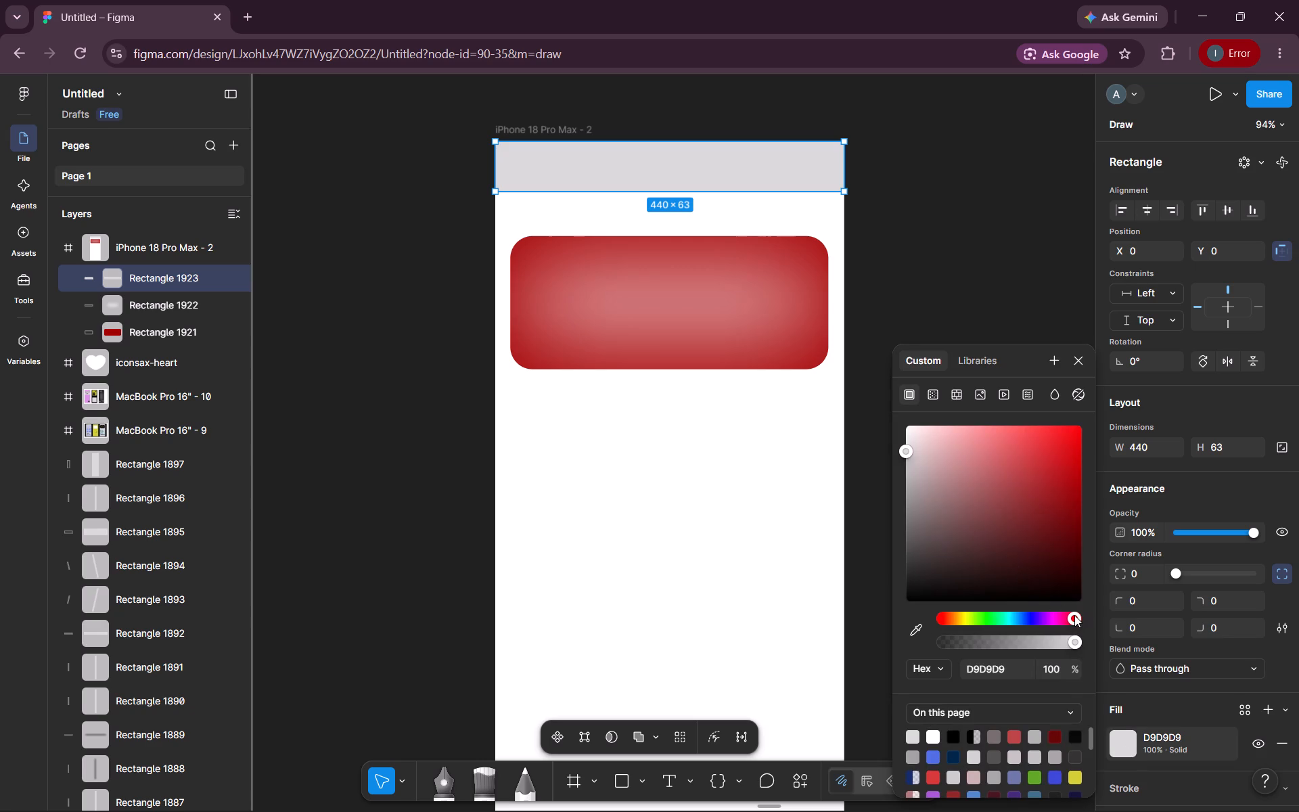
pyautogui.moveTo(1043, 503); pyautogui.dragTo(1070, 495)
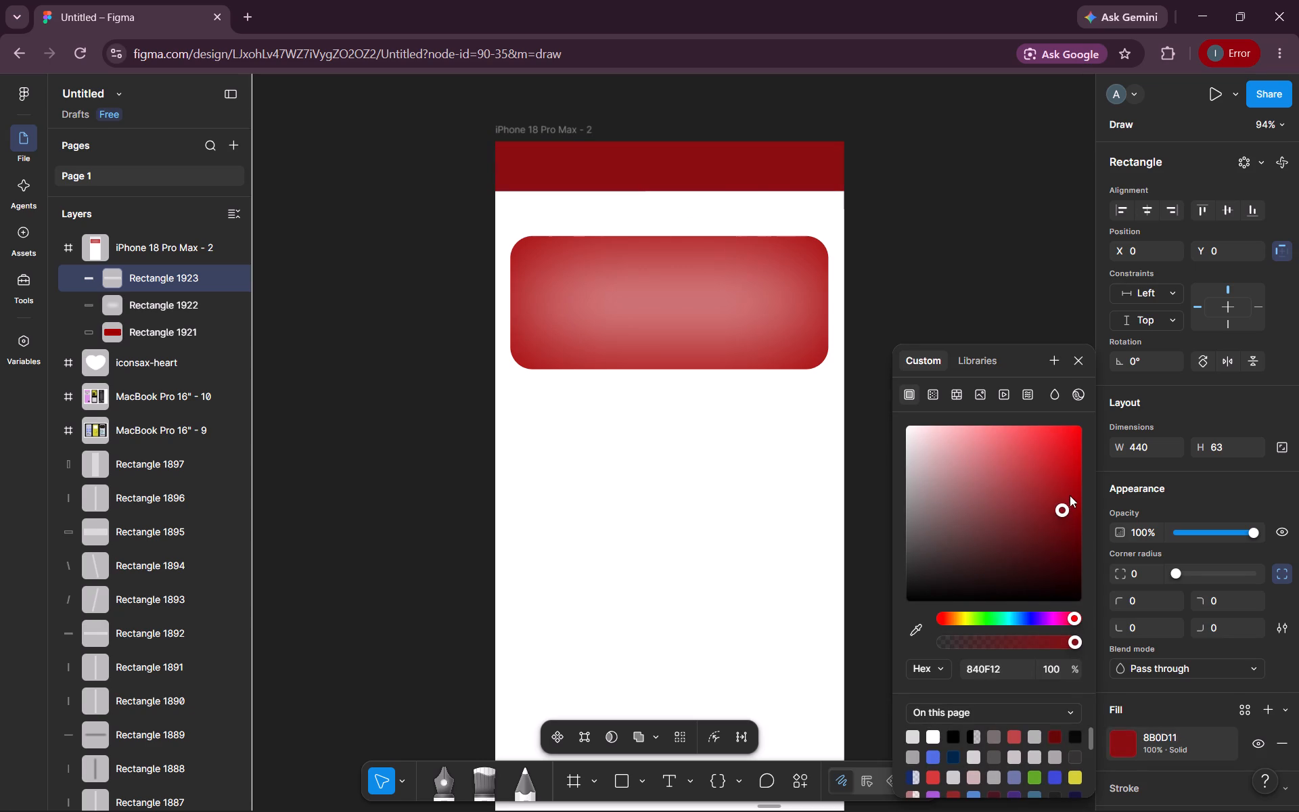
pyautogui.moveTo(1070, 495); pyautogui.dragTo(1079, 490)
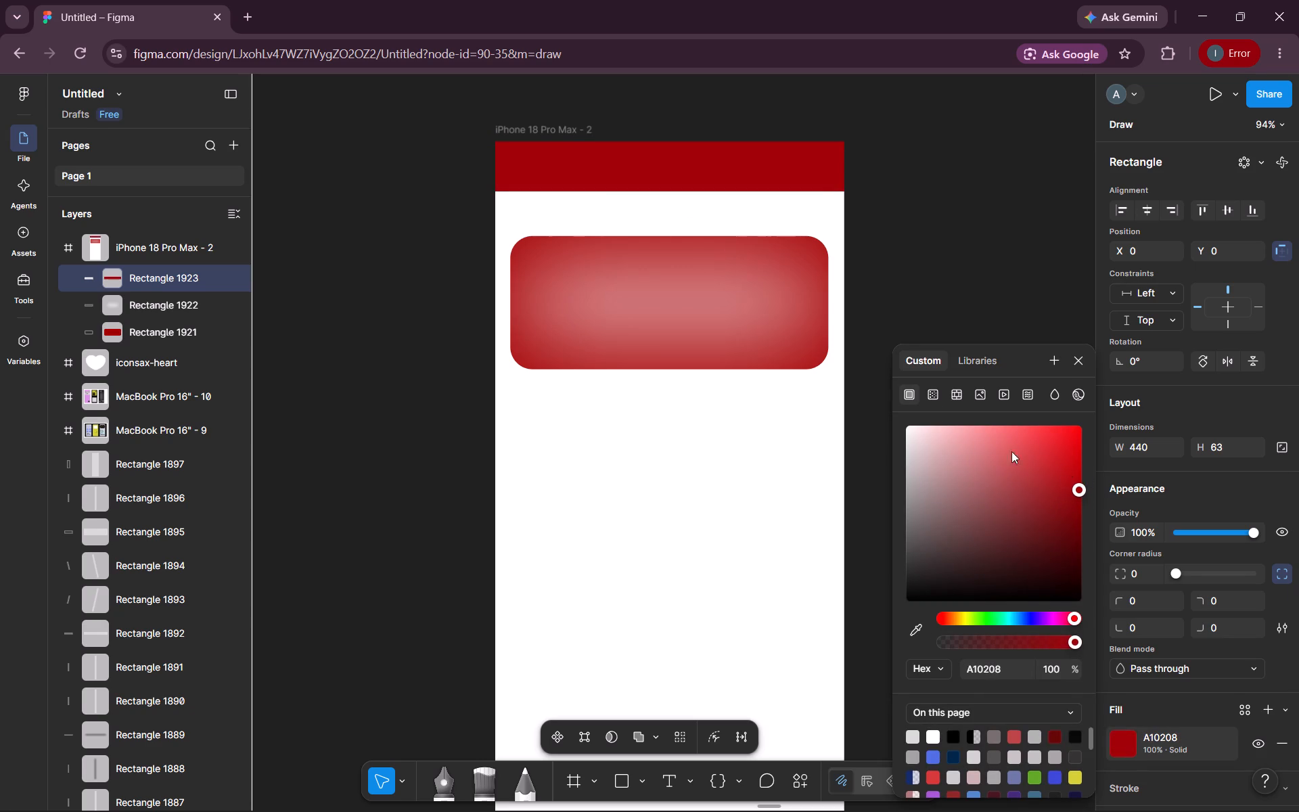
# Darken the rounded card's fill to 890303.
pyautogui.click(796, 365)
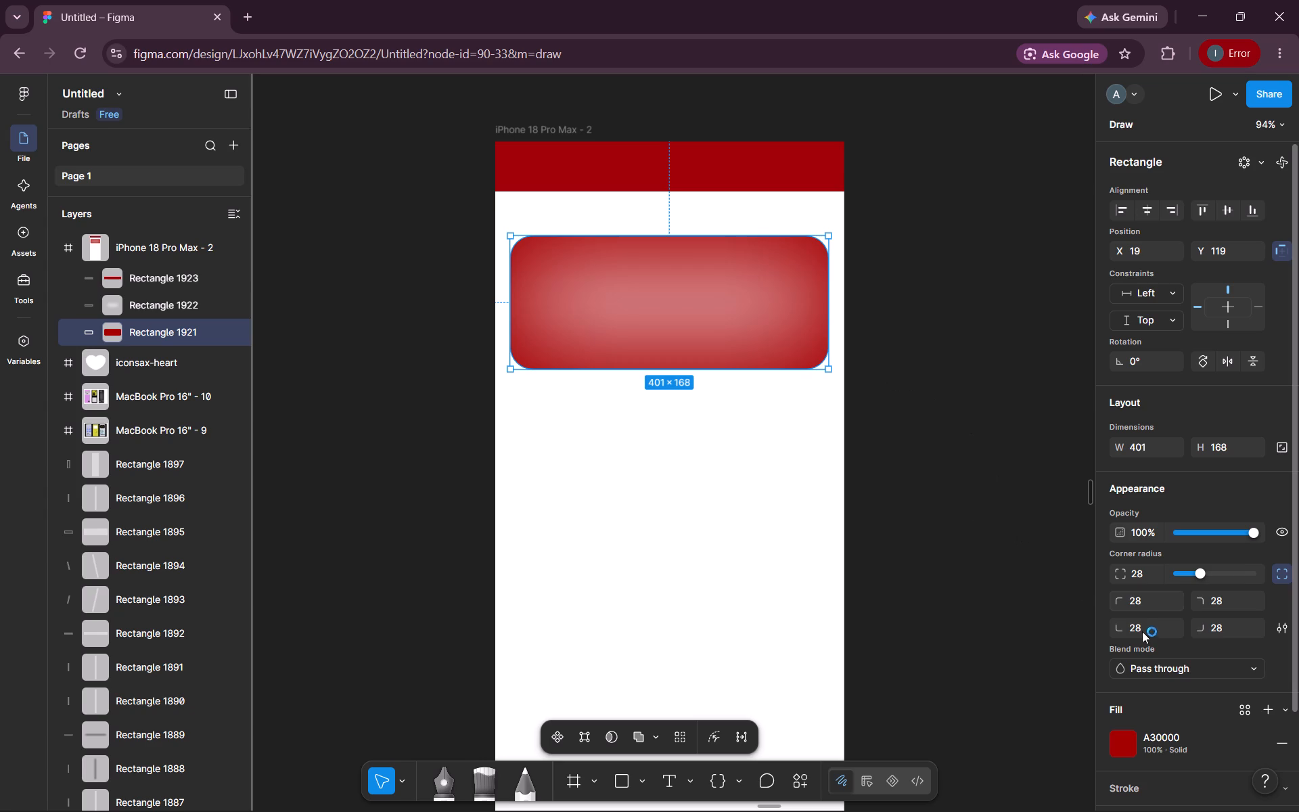
pyautogui.click(1118, 747)
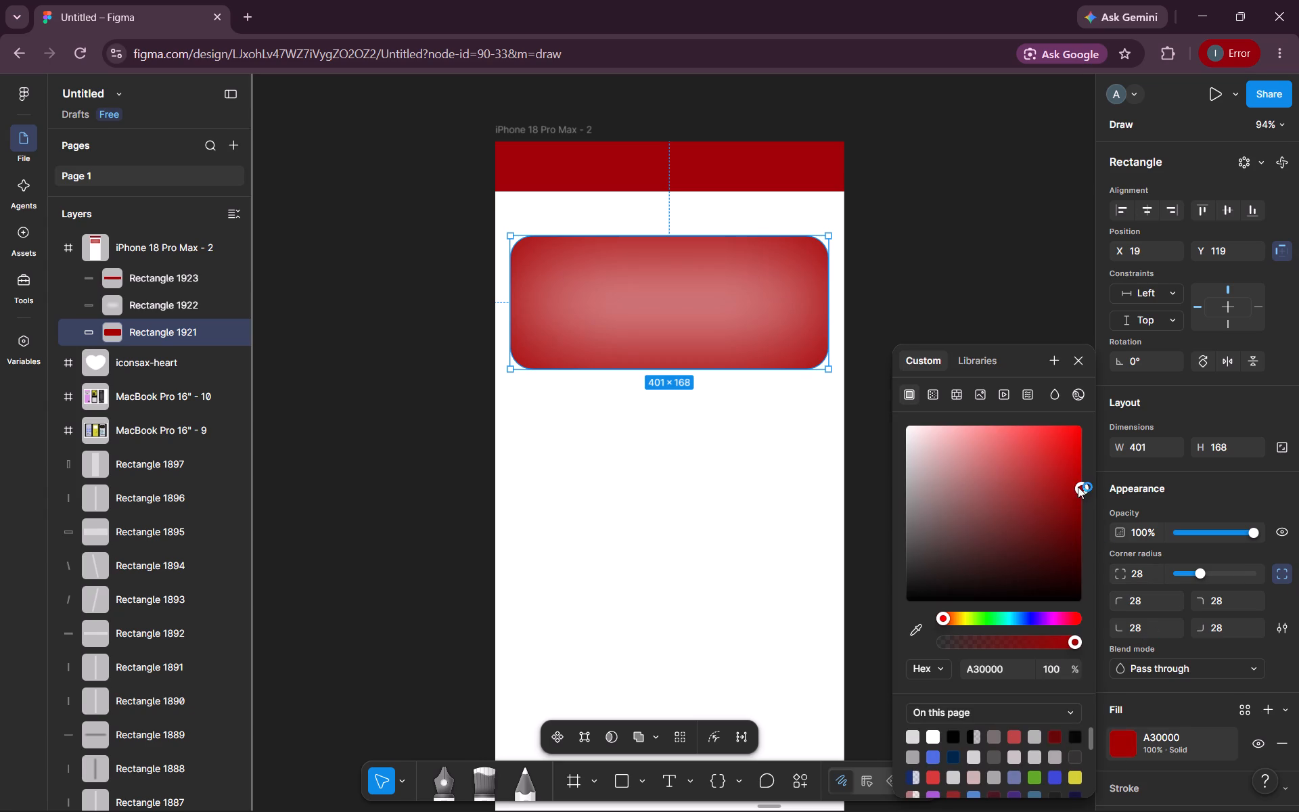
pyautogui.moveTo(1080, 486); pyautogui.dragTo(1078, 507)
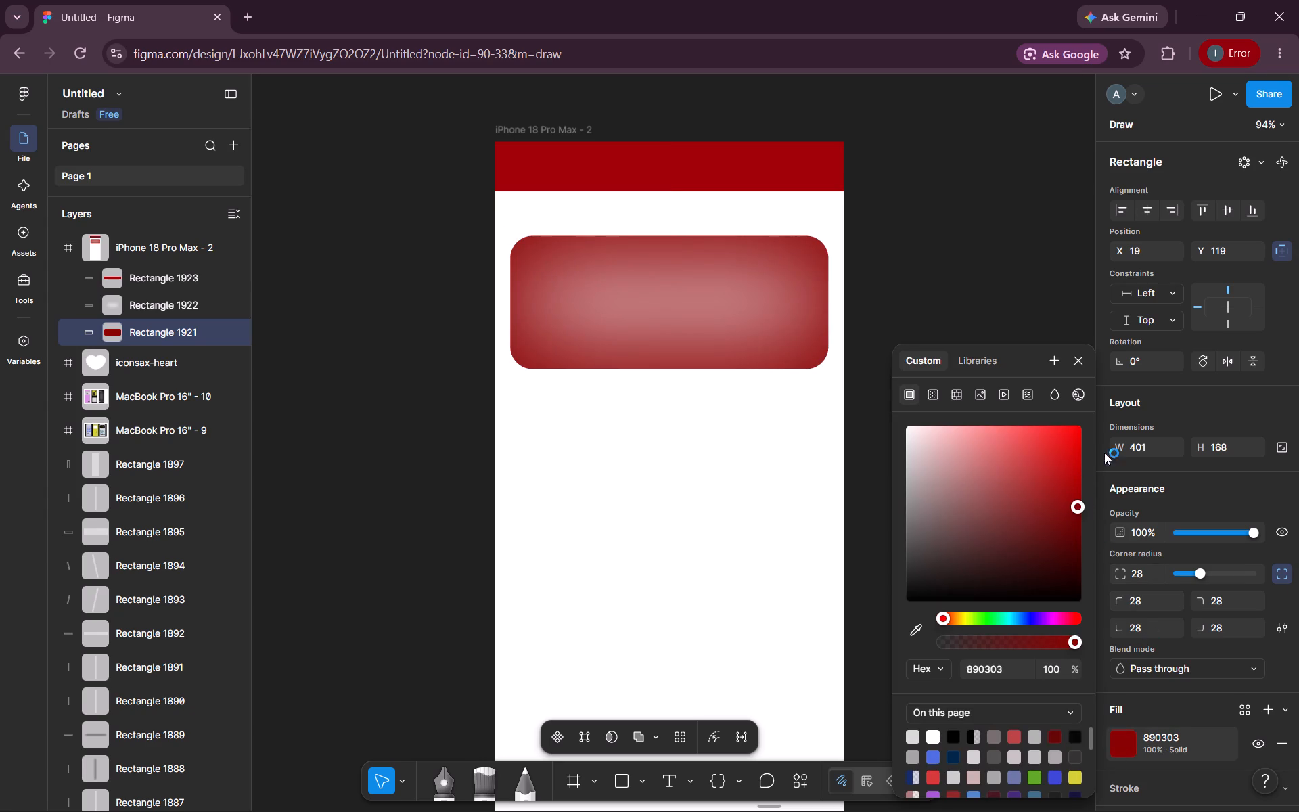
pyautogui.click(1160, 394)
# Duplicate the card's blurred white rectangle and place the copy over the red header at about X 24, Y 10.
pyautogui.scroll(-1, 1160, 394)
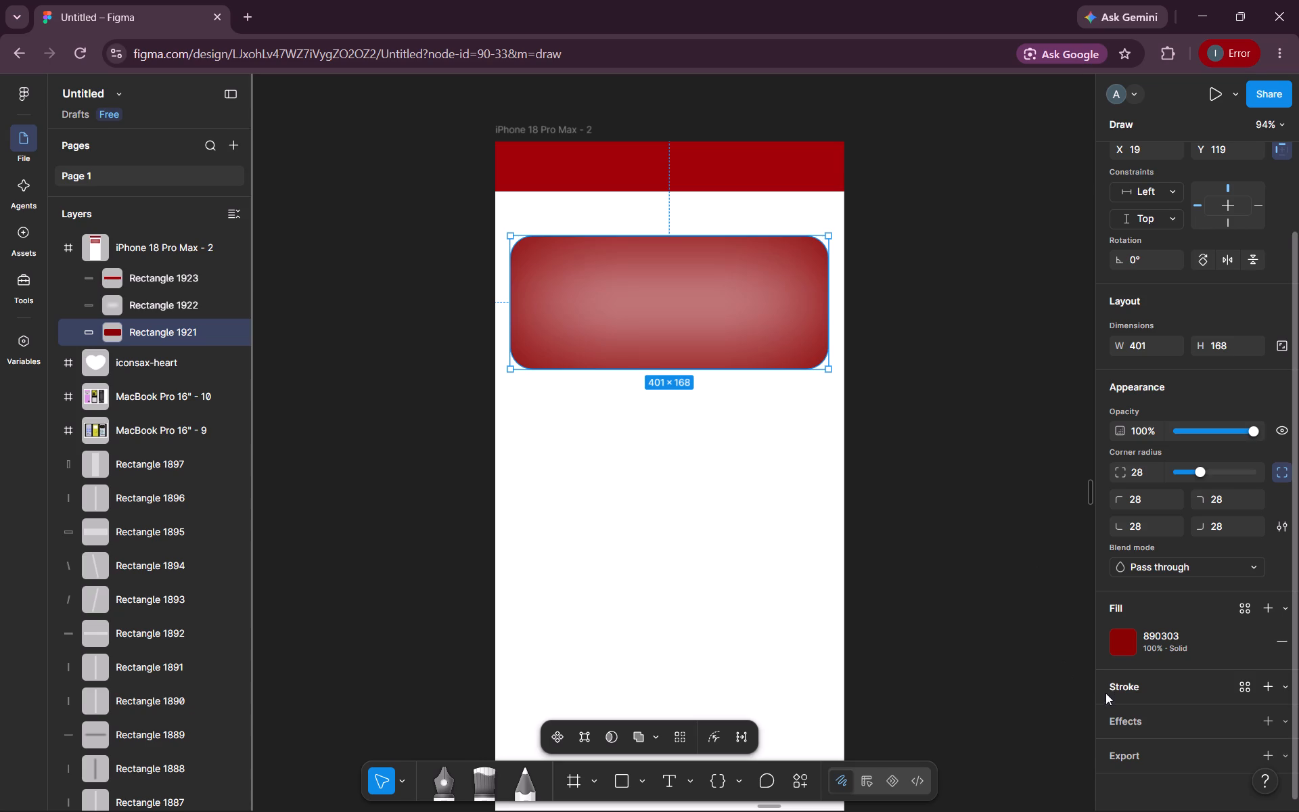
pyautogui.click(687, 264)
pyautogui.click(686, 302)
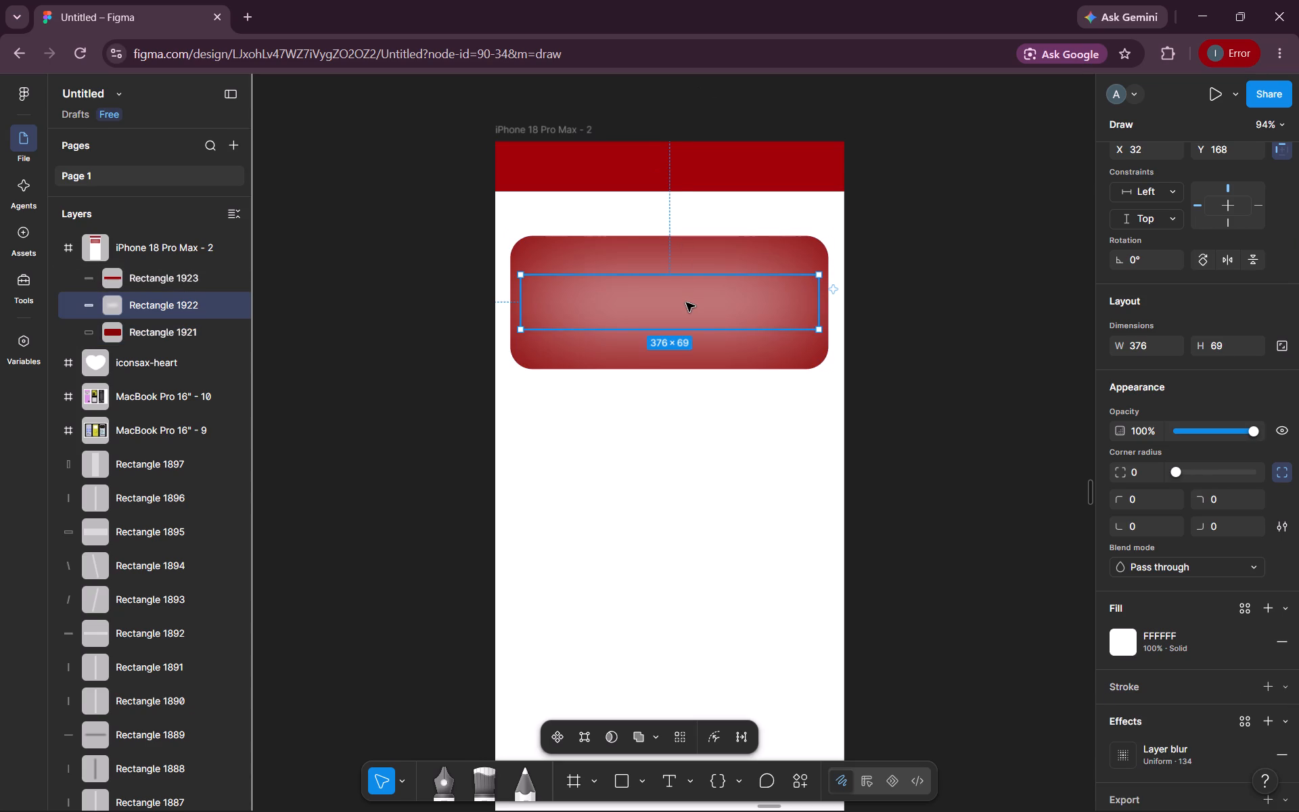
pyautogui.keyDown('alt'); pyautogui.moveTo(686, 302); pyautogui.dragTo(679, 177); pyautogui.keyUp('alt')
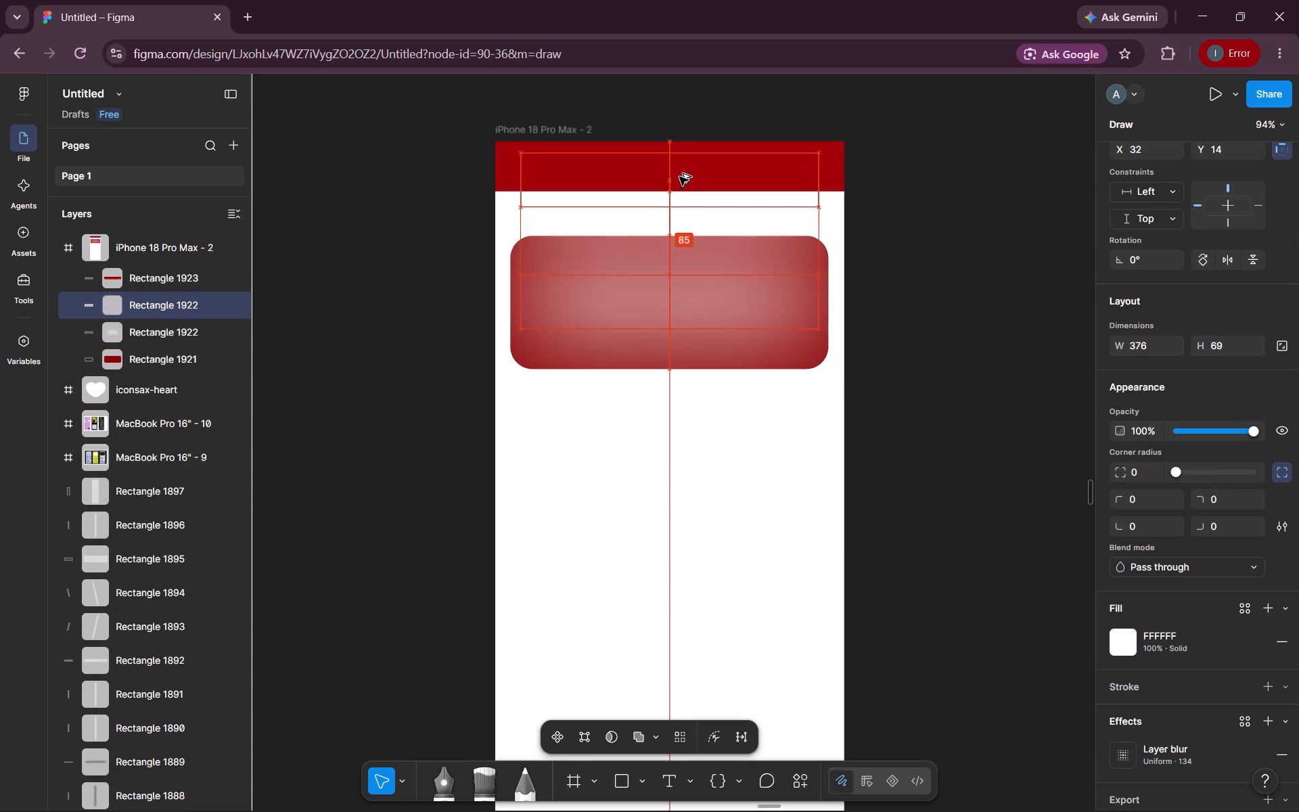
pyautogui.keyDown('alt'); pyautogui.moveTo(679, 177); pyautogui.dragTo(921, 187); pyautogui.keyUp('alt')
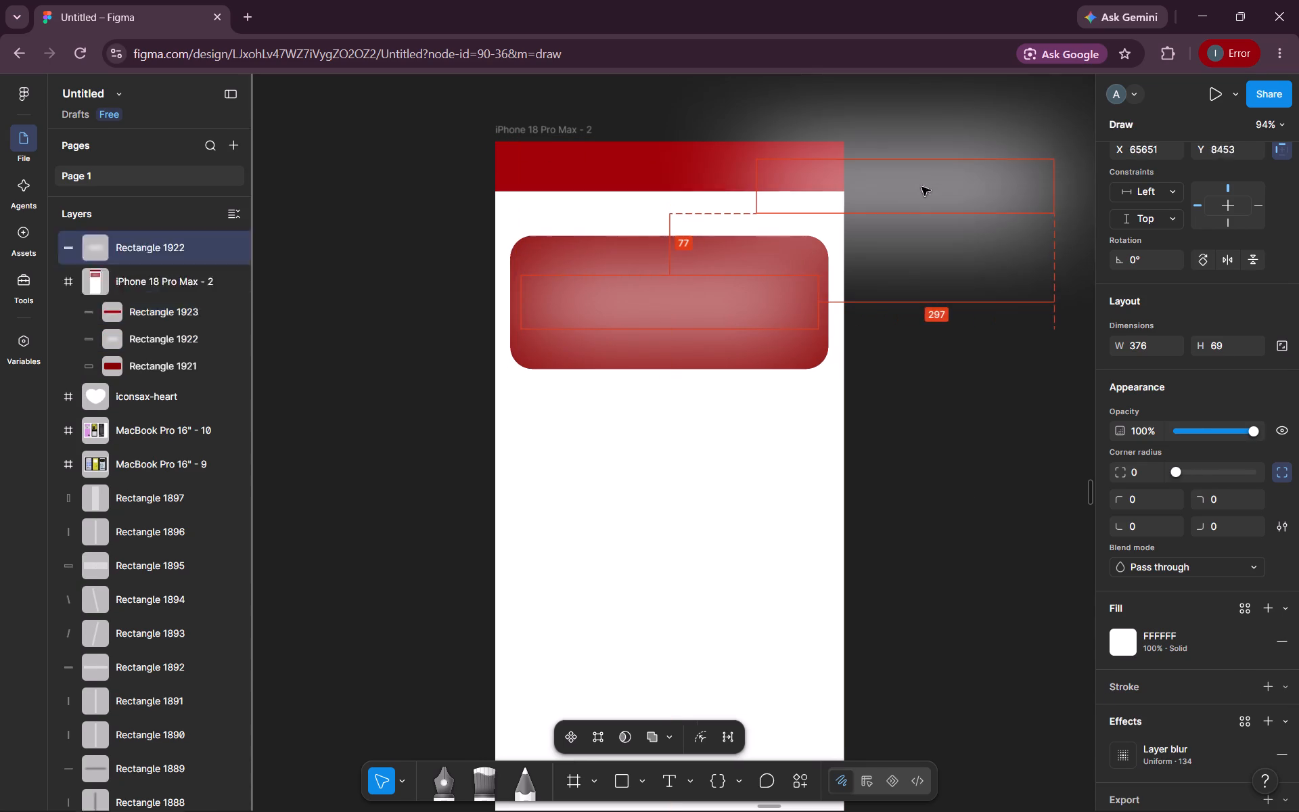
pyautogui.moveTo(921, 187); pyautogui.dragTo(680, 177)
# Reduce the copied blurred rectangle's height to about 45 and centre it in the header at X 32, Y 9.
pyautogui.moveTo(670, 209); pyautogui.dragTo(670, 182)
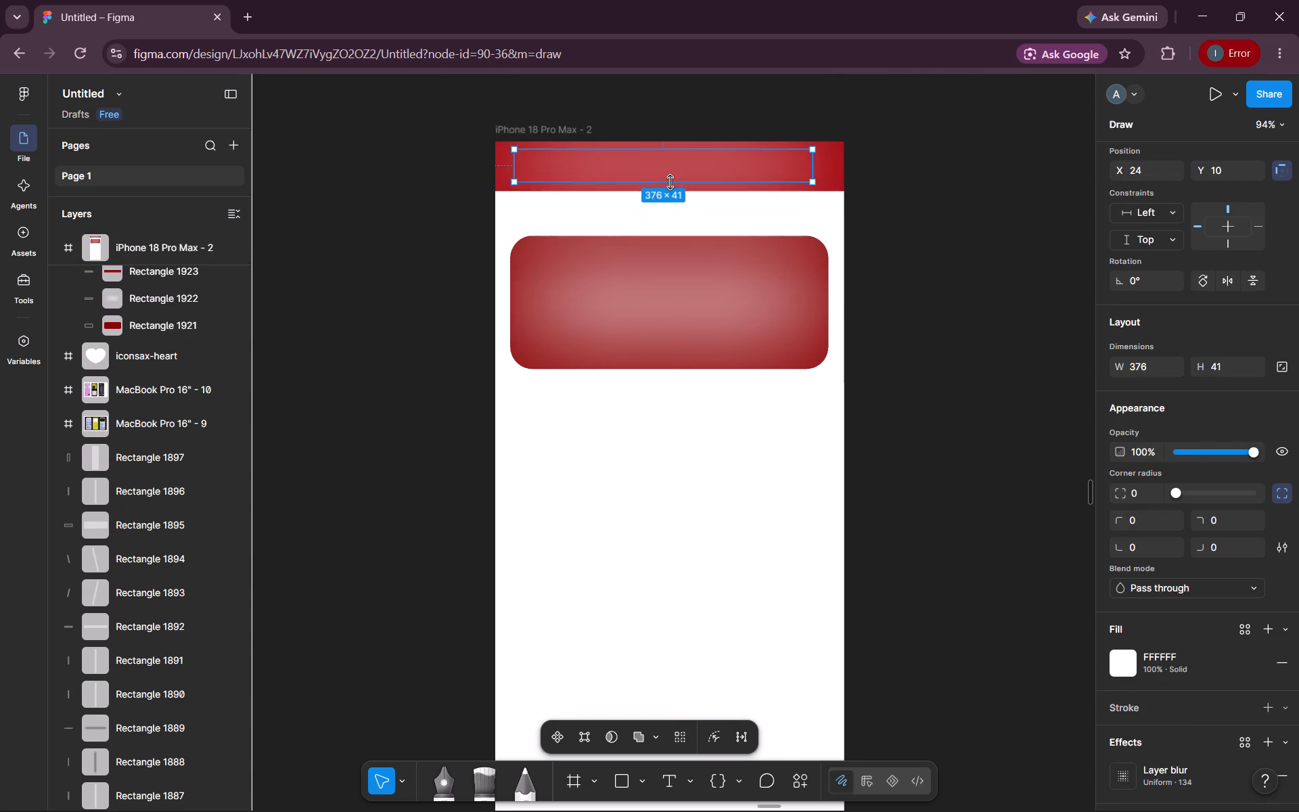
pyautogui.moveTo(670, 182); pyautogui.dragTo(669, 185)
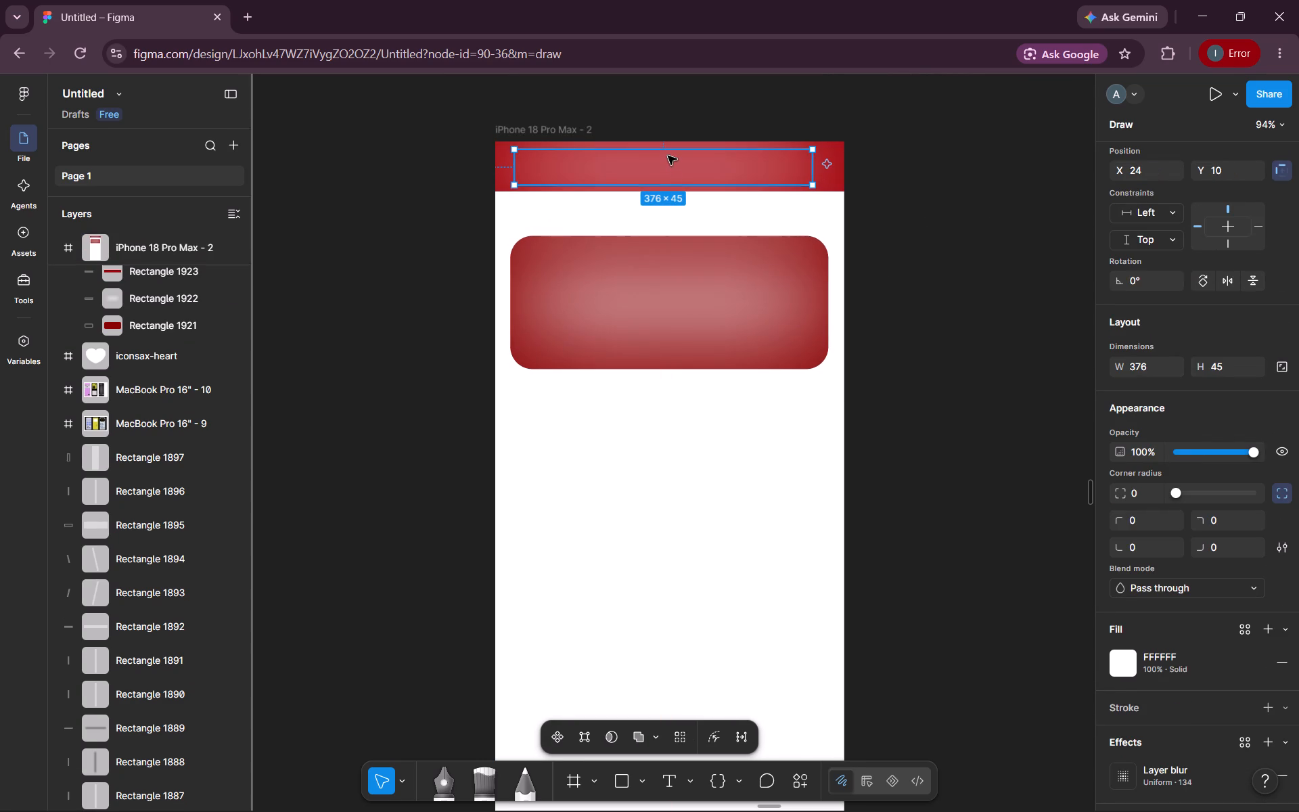
pyautogui.click(664, 171)
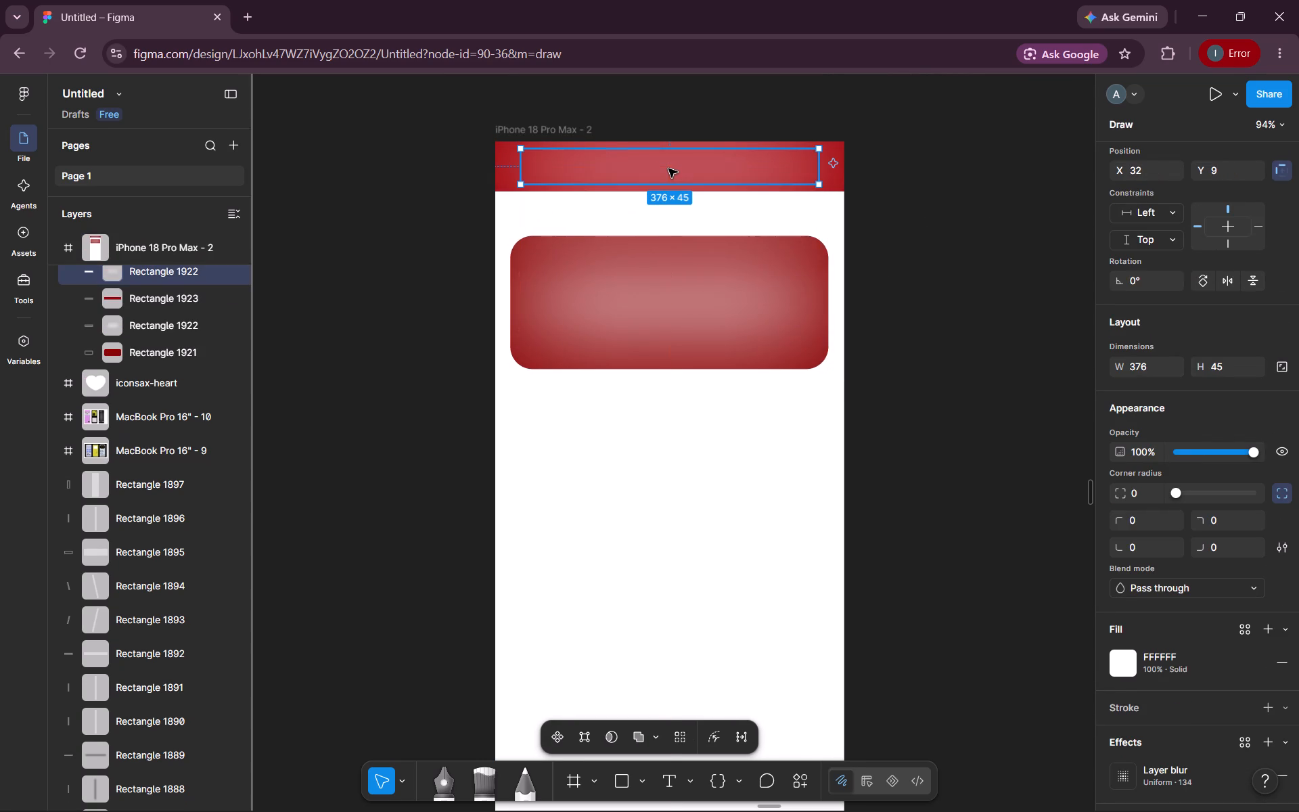
pyautogui.click(923, 224)
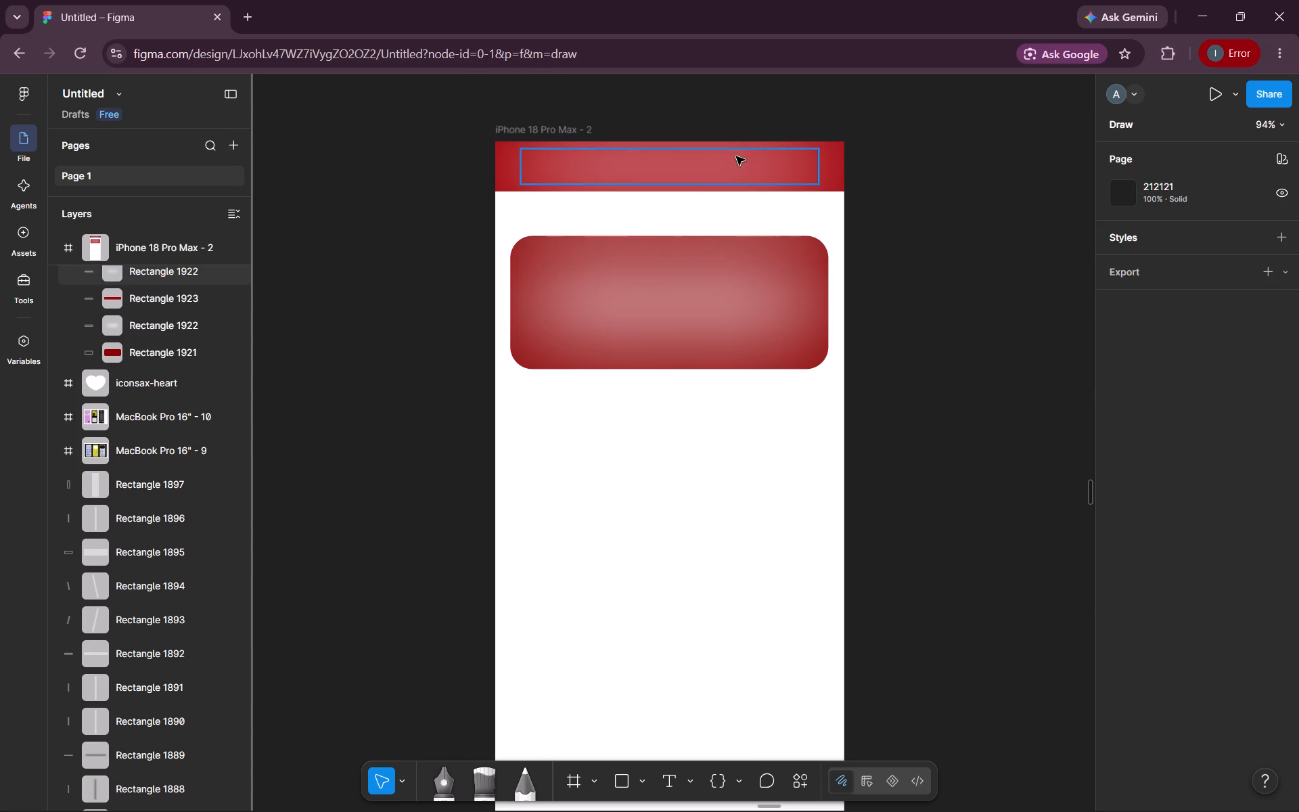
# Reduce the layer blur of the header's blurred white rectangle to about 130.
pyautogui.click(731, 156)
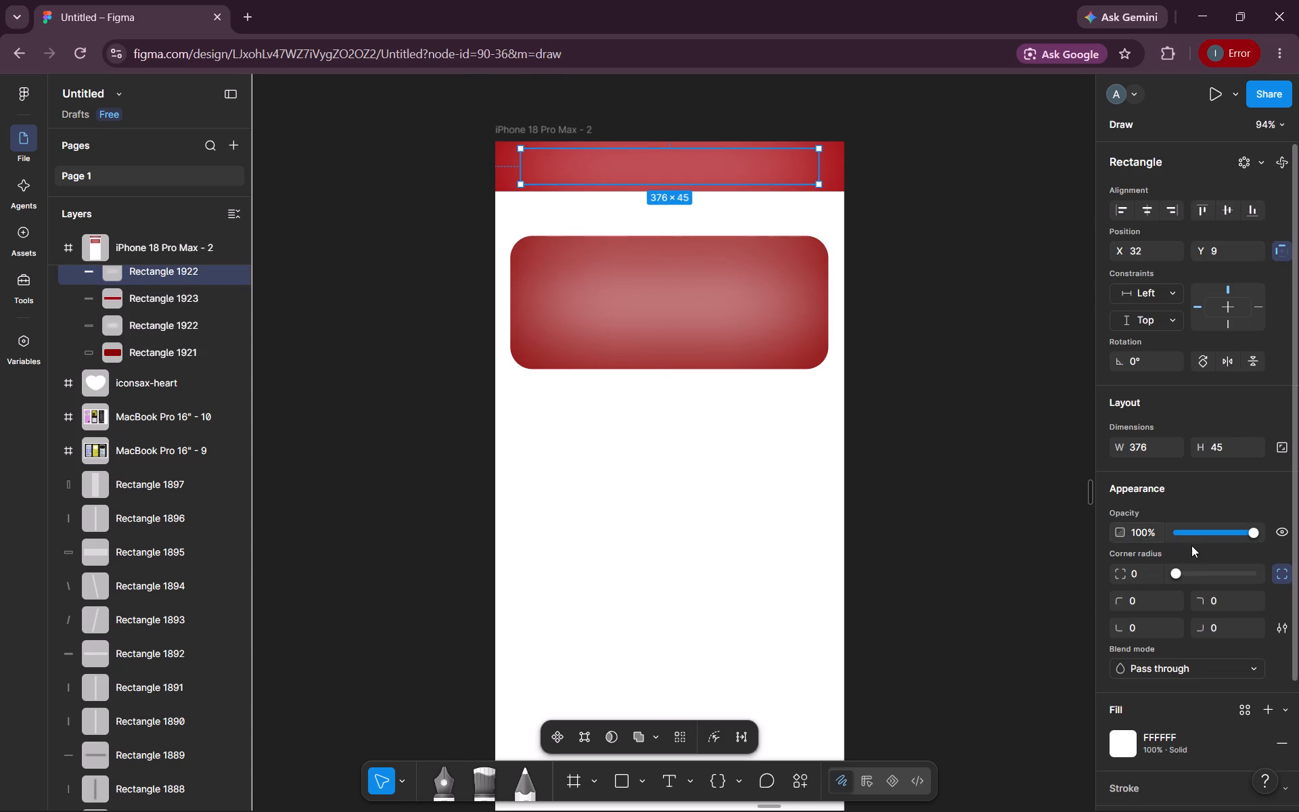
pyautogui.click(1143, 748)
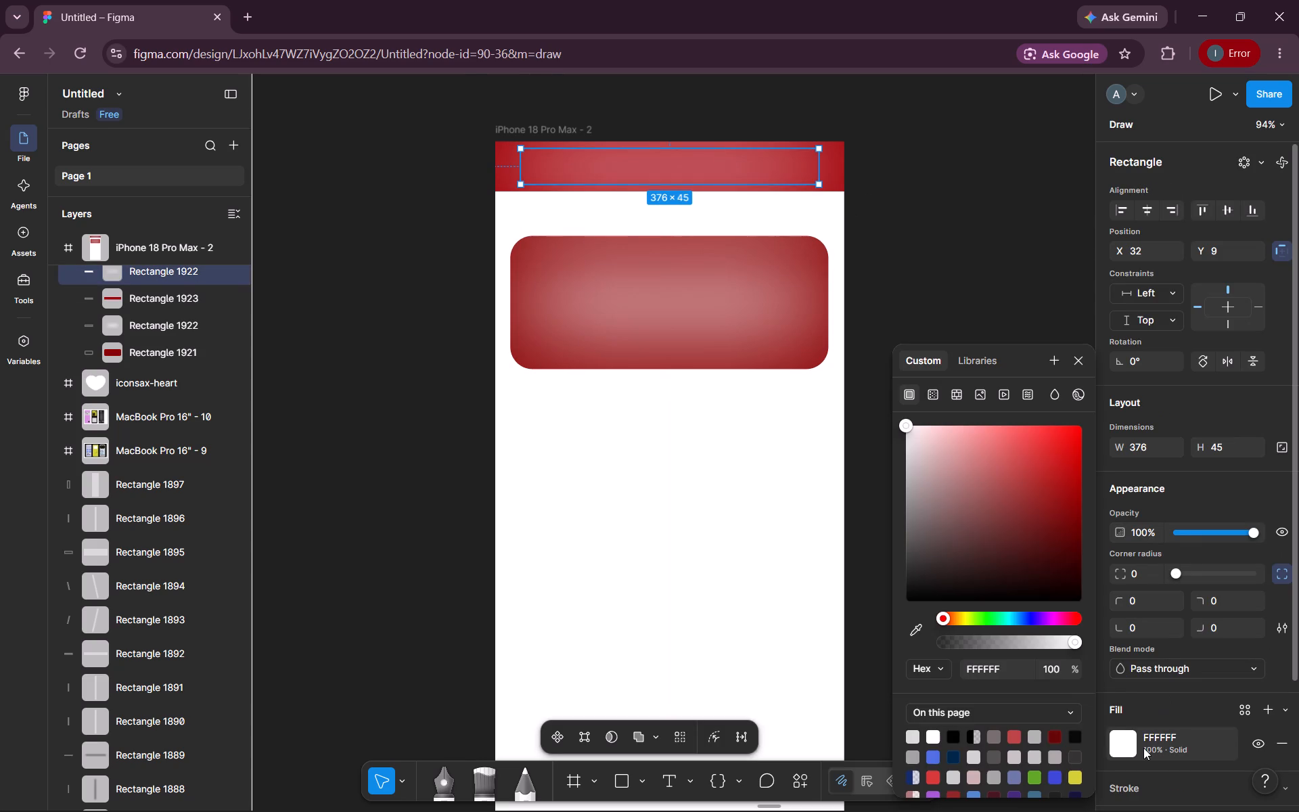
pyautogui.click(1171, 712)
pyautogui.scroll(-2, 1171, 712)
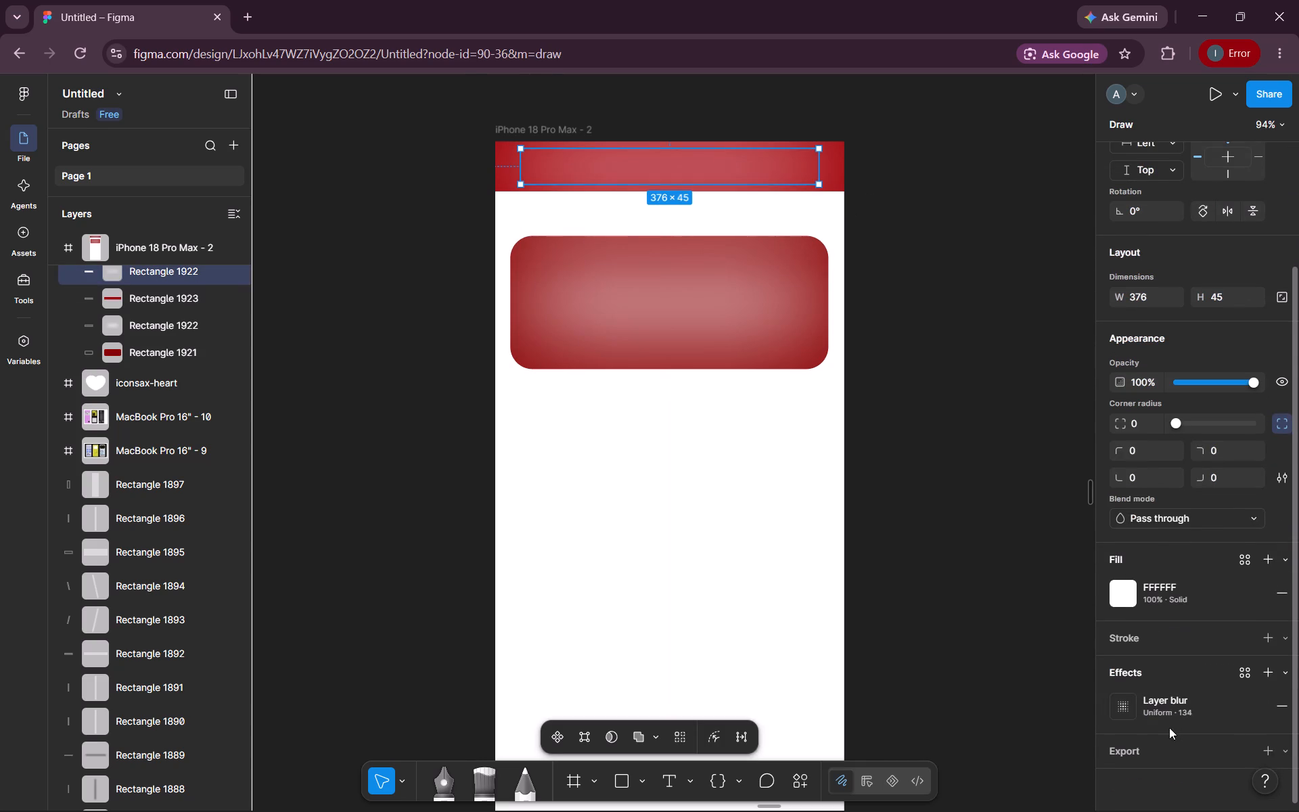
pyautogui.click(1168, 700)
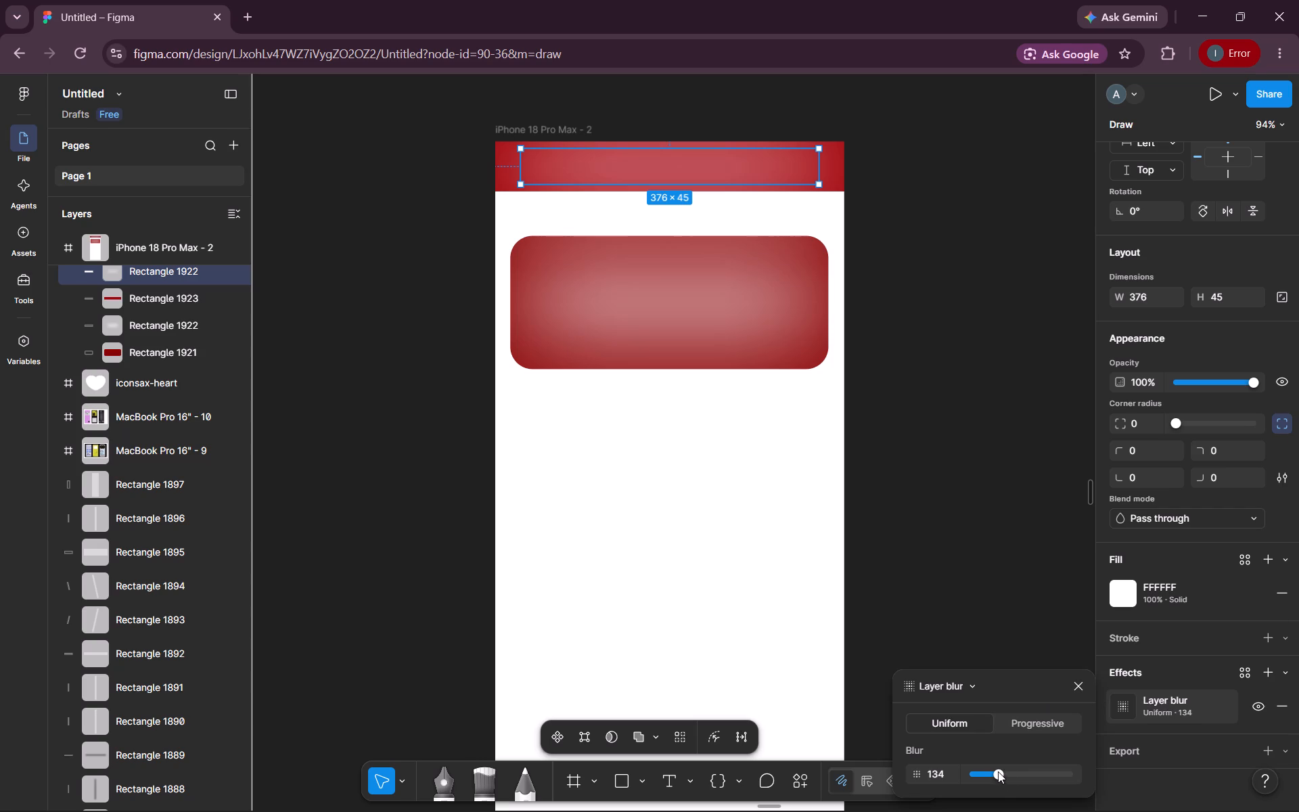
pyautogui.click(998, 771)
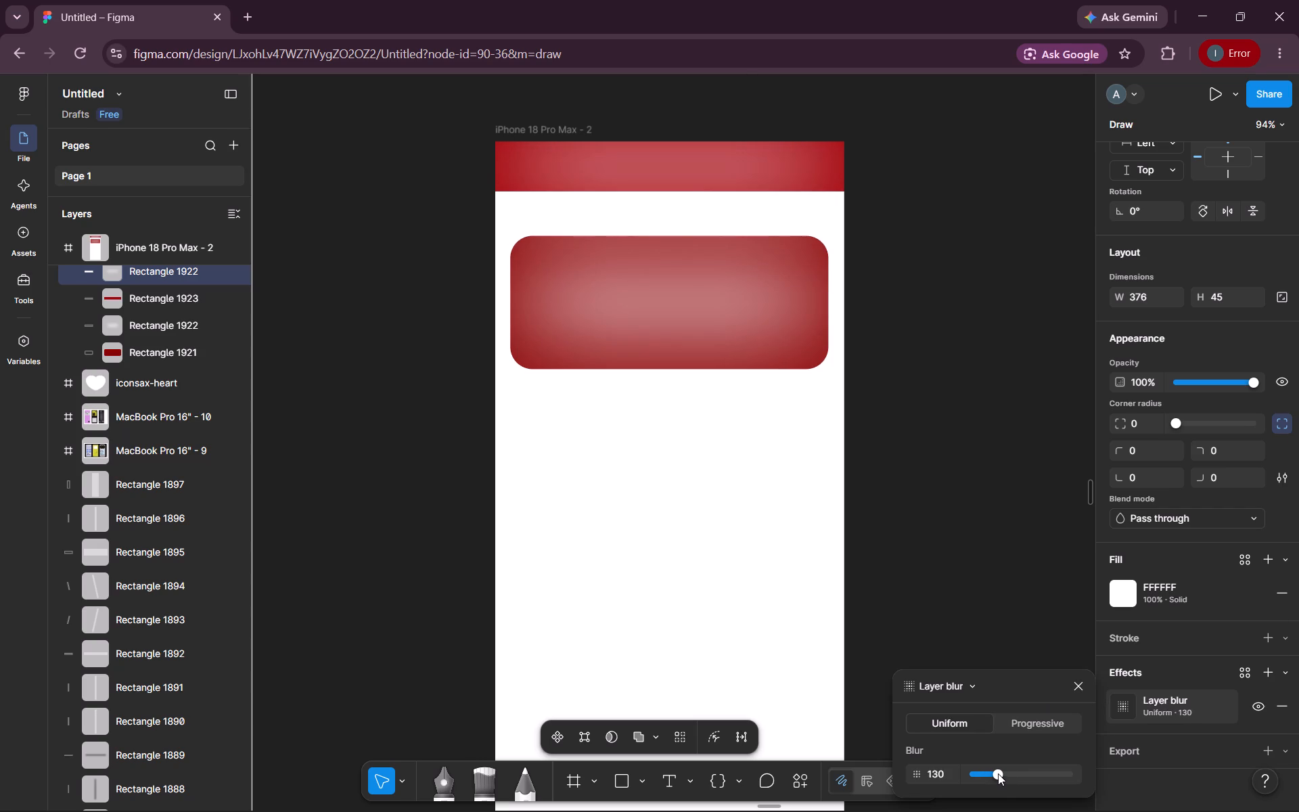
pyautogui.click(986, 464)
# Draw a small rectangle about 36 × 35 on the empty canvas just outside the phone frame, beside the red header.
pyautogui.scroll(-2, 986, 464)
pyautogui.scroll(1, 986, 464)
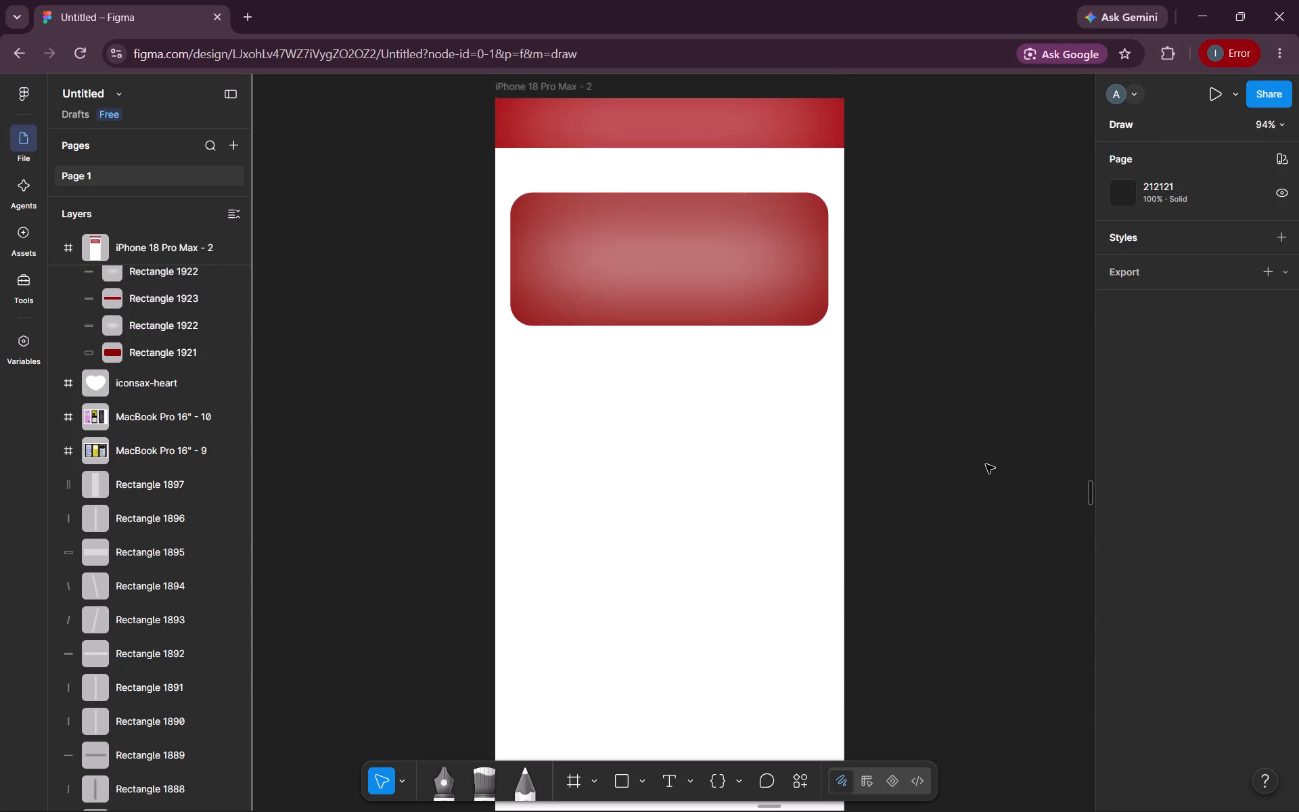
pyautogui.scroll(1, 986, 464)
pyautogui.click(630, 777)
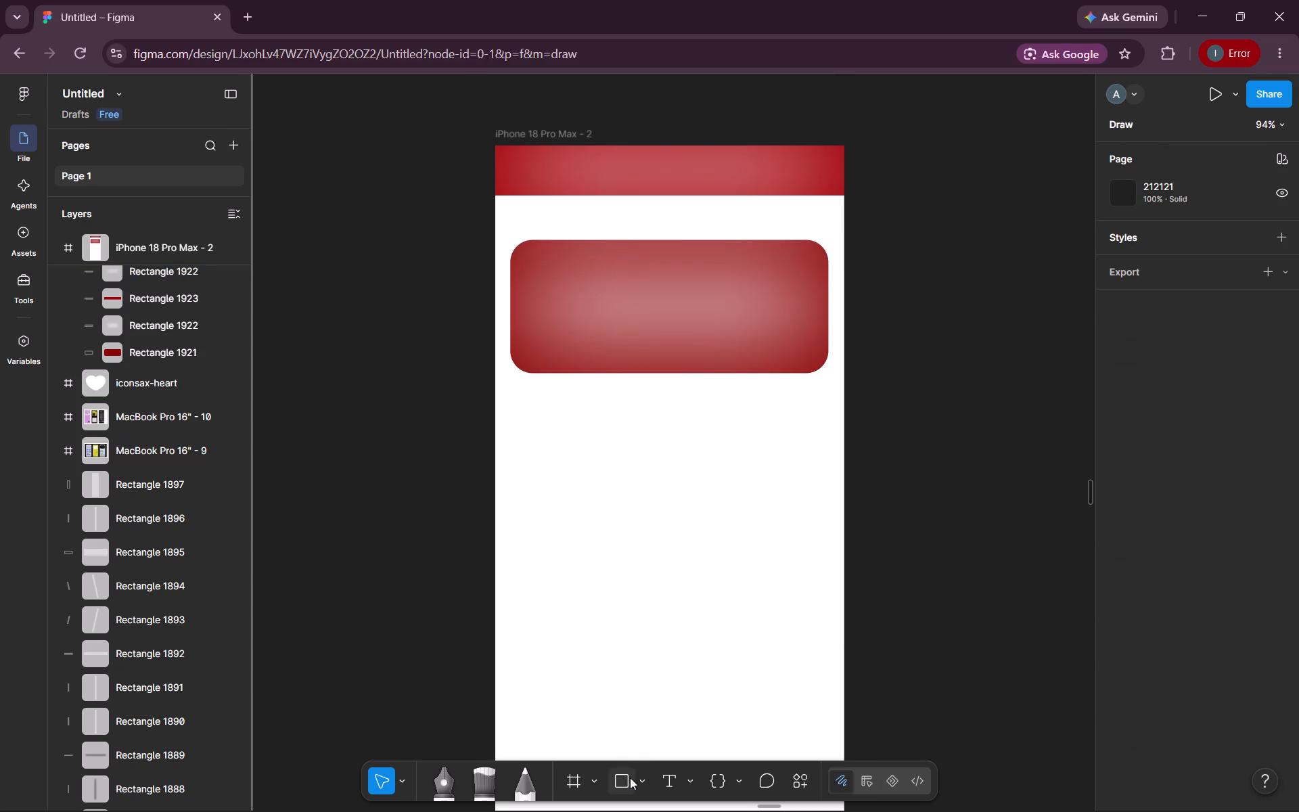
pyautogui.moveTo(875, 191); pyautogui.dragTo(915, 231)
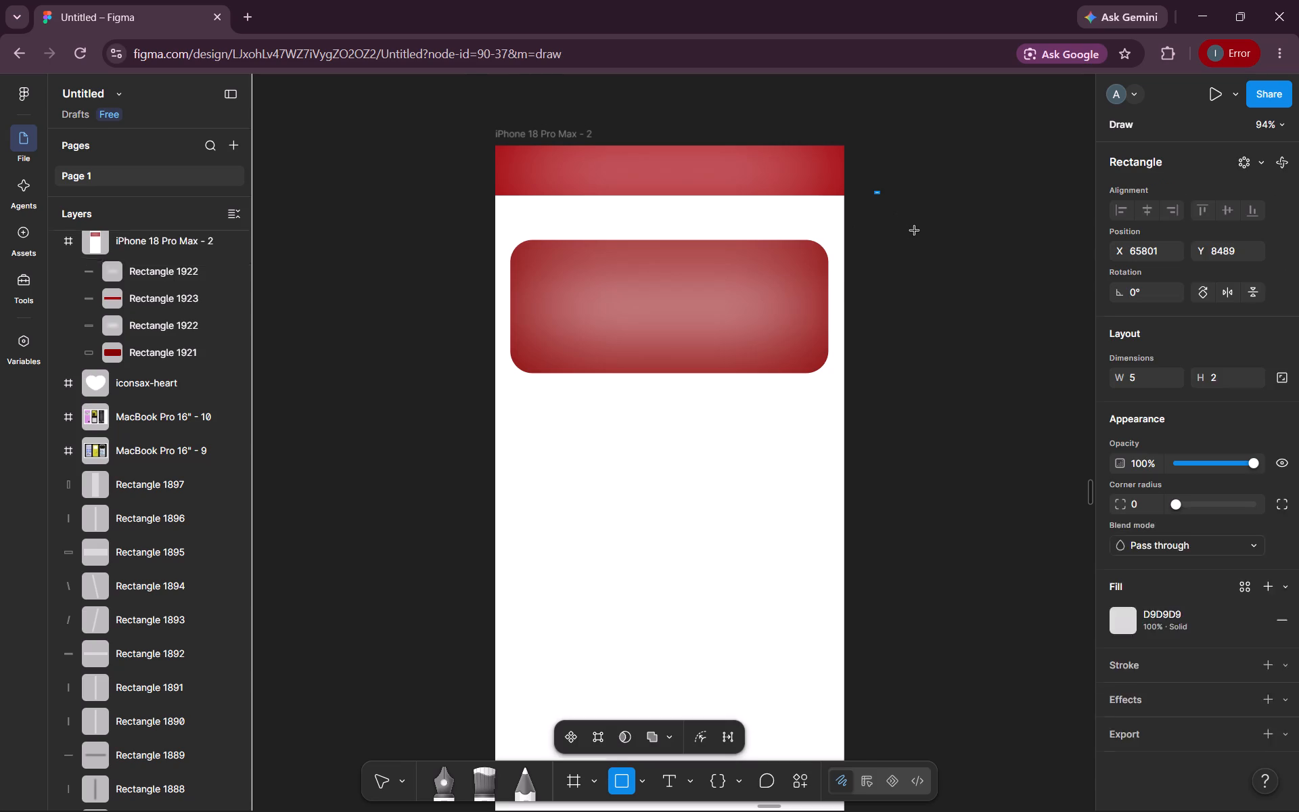
pyautogui.moveTo(915, 231); pyautogui.dragTo(906, 220)
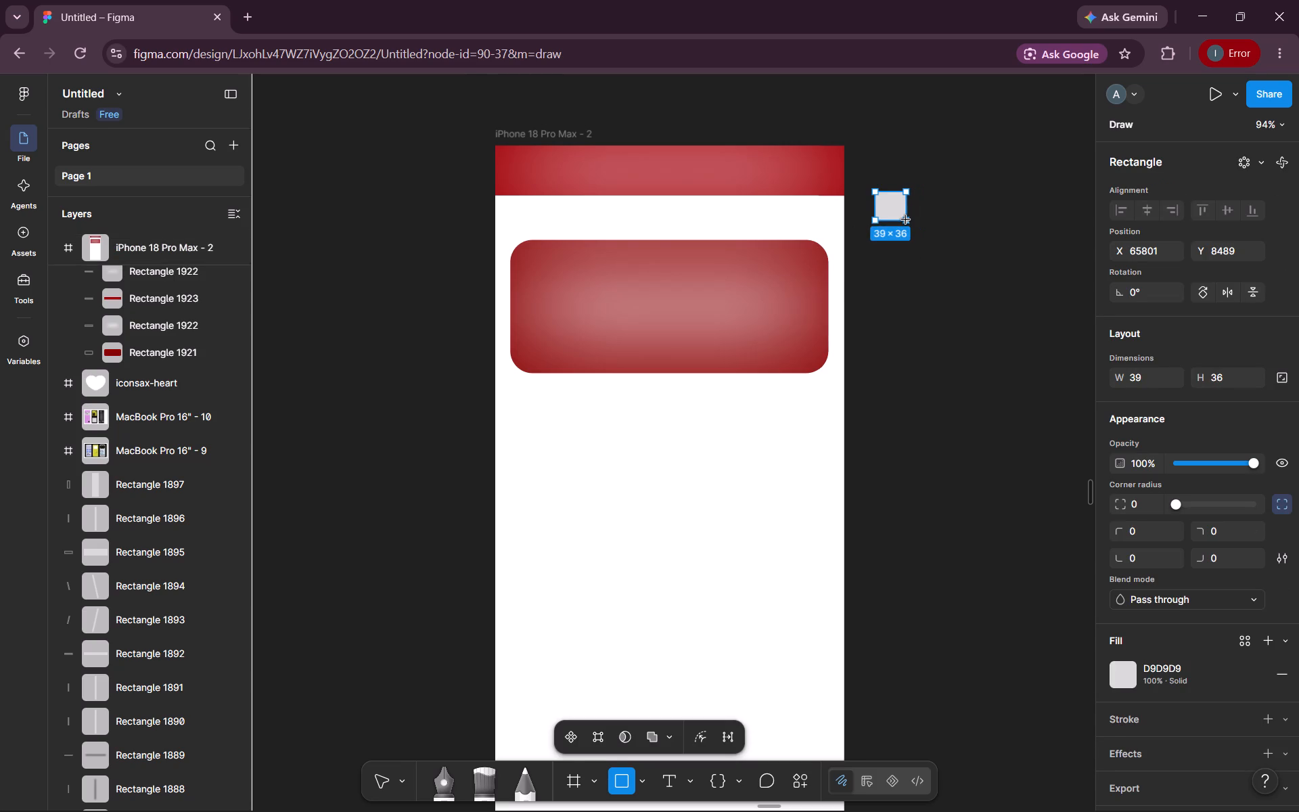
pyautogui.moveTo(906, 220); pyautogui.dragTo(903, 219)
# Set the small rectangle's width and height to 40 each.
pyautogui.click(1143, 371)
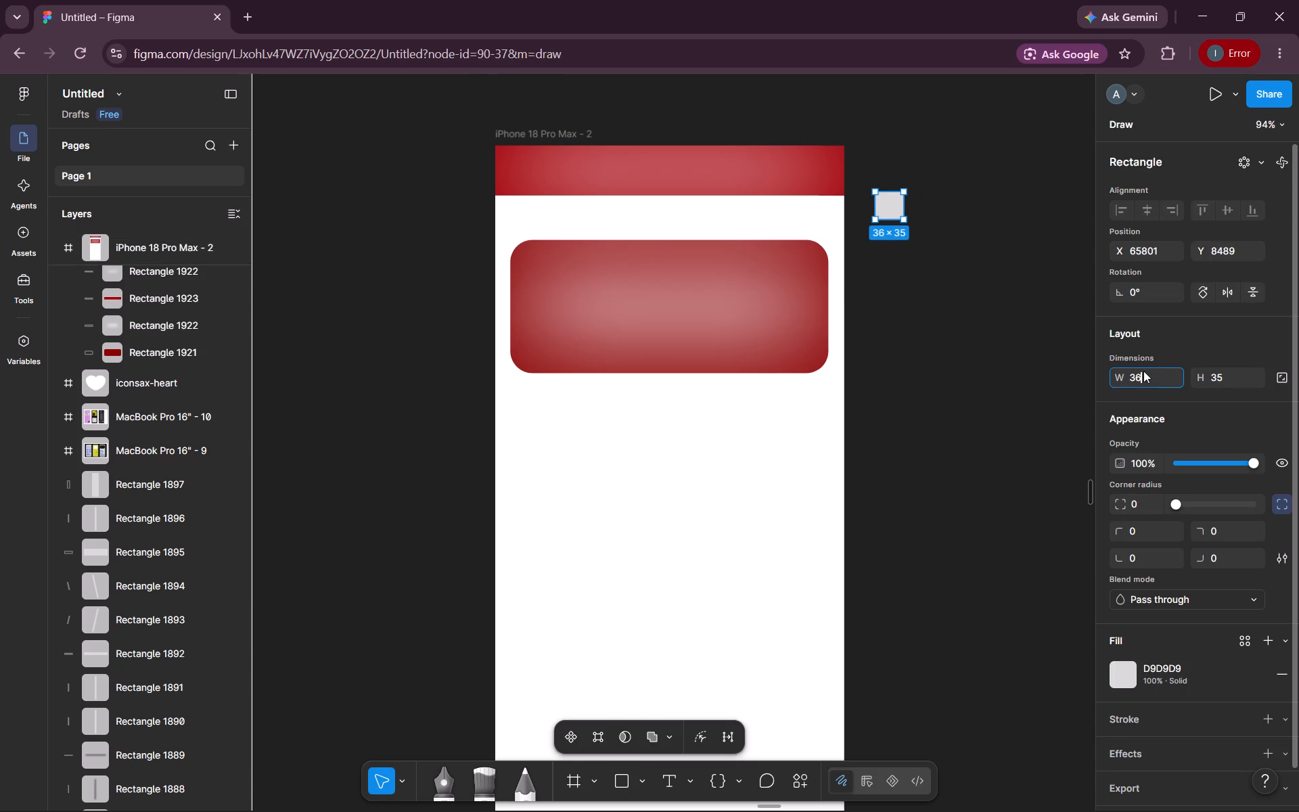
pyautogui.write('40')
pyautogui.press('Return')
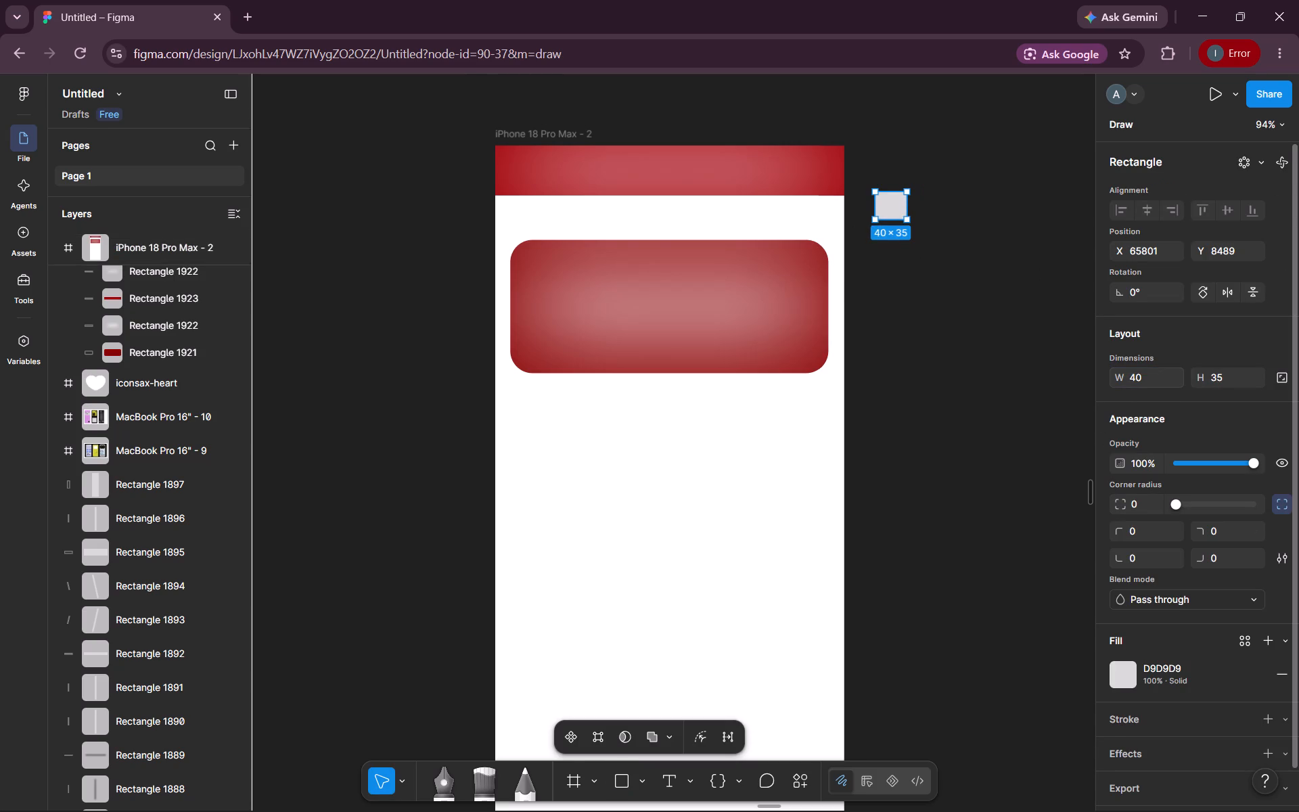
pyautogui.doubleClick(1220, 381)
pyautogui.write('400')
pyautogui.press('BackSpace')
pyautogui.press('Return')
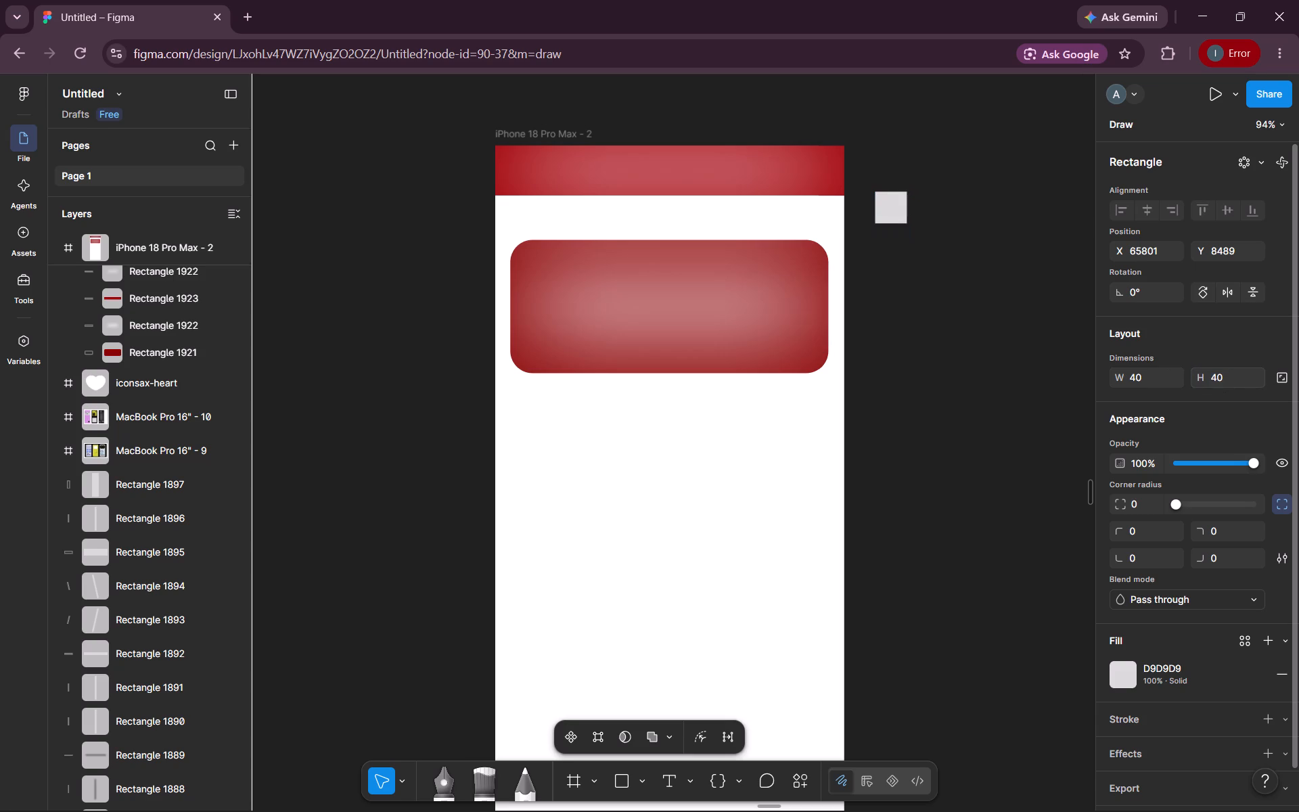
# Widen the small rectangle to about 59, keeping its height at 40.
pyautogui.moveTo(909, 211); pyautogui.dragTo(914, 210)
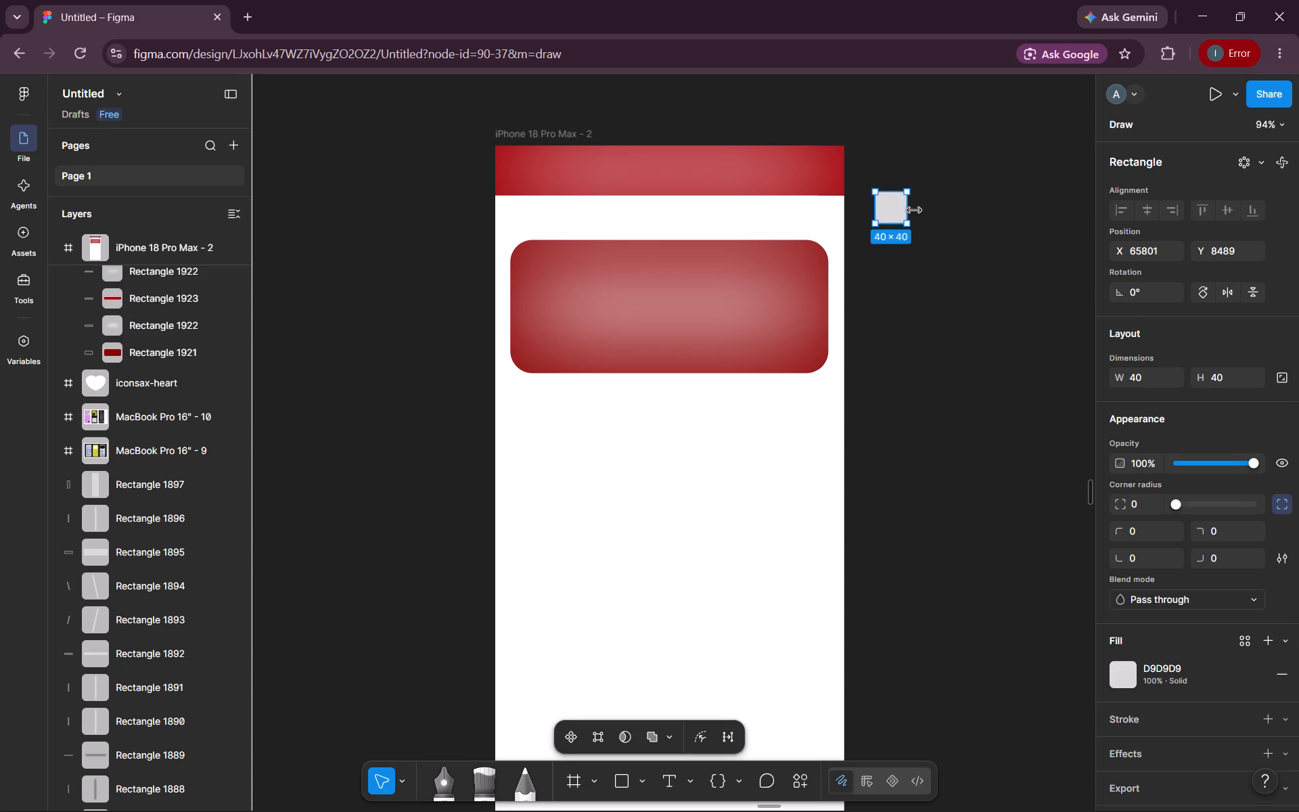
pyautogui.moveTo(914, 210); pyautogui.dragTo(921, 208)
# Round the small rectangle's corners with a radius of 15.
pyautogui.scroll(-3, 1168, 605)
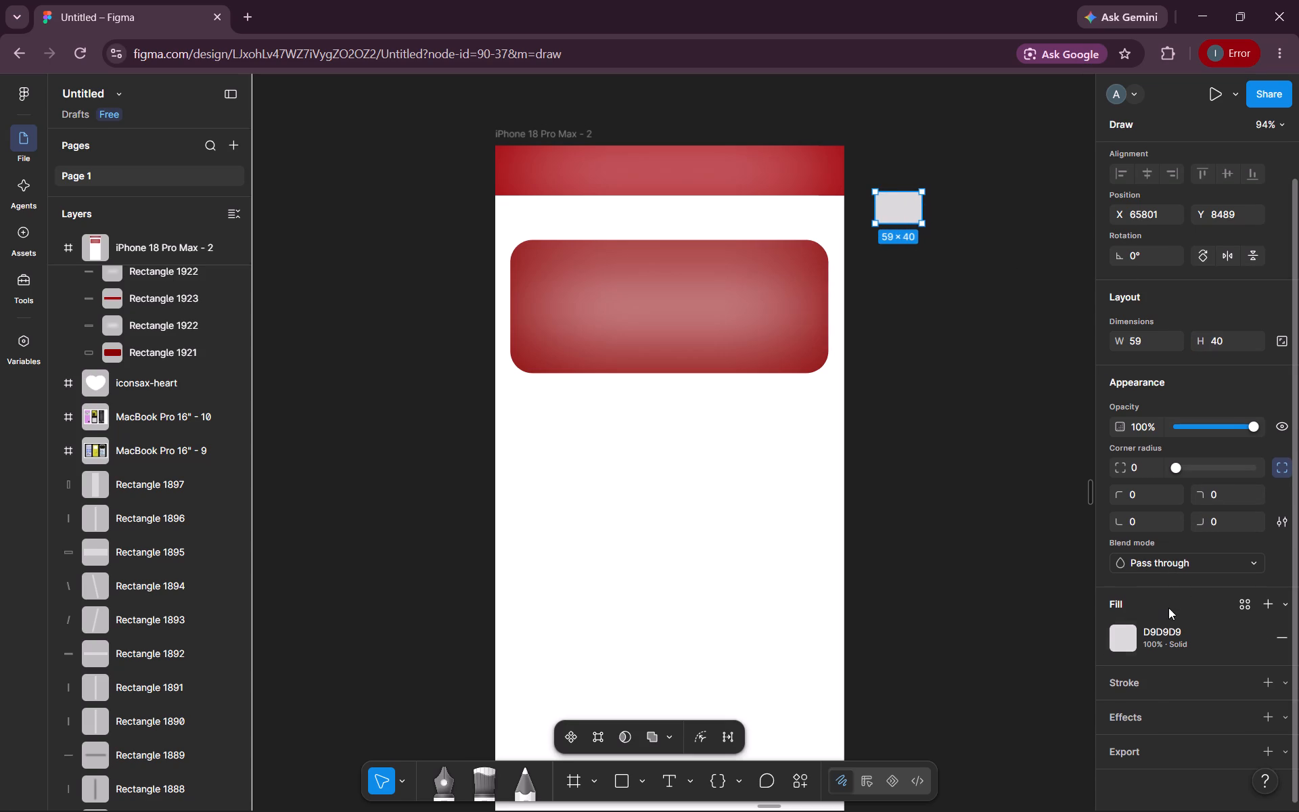
pyautogui.moveTo(1178, 470); pyautogui.dragTo(1179, 468)
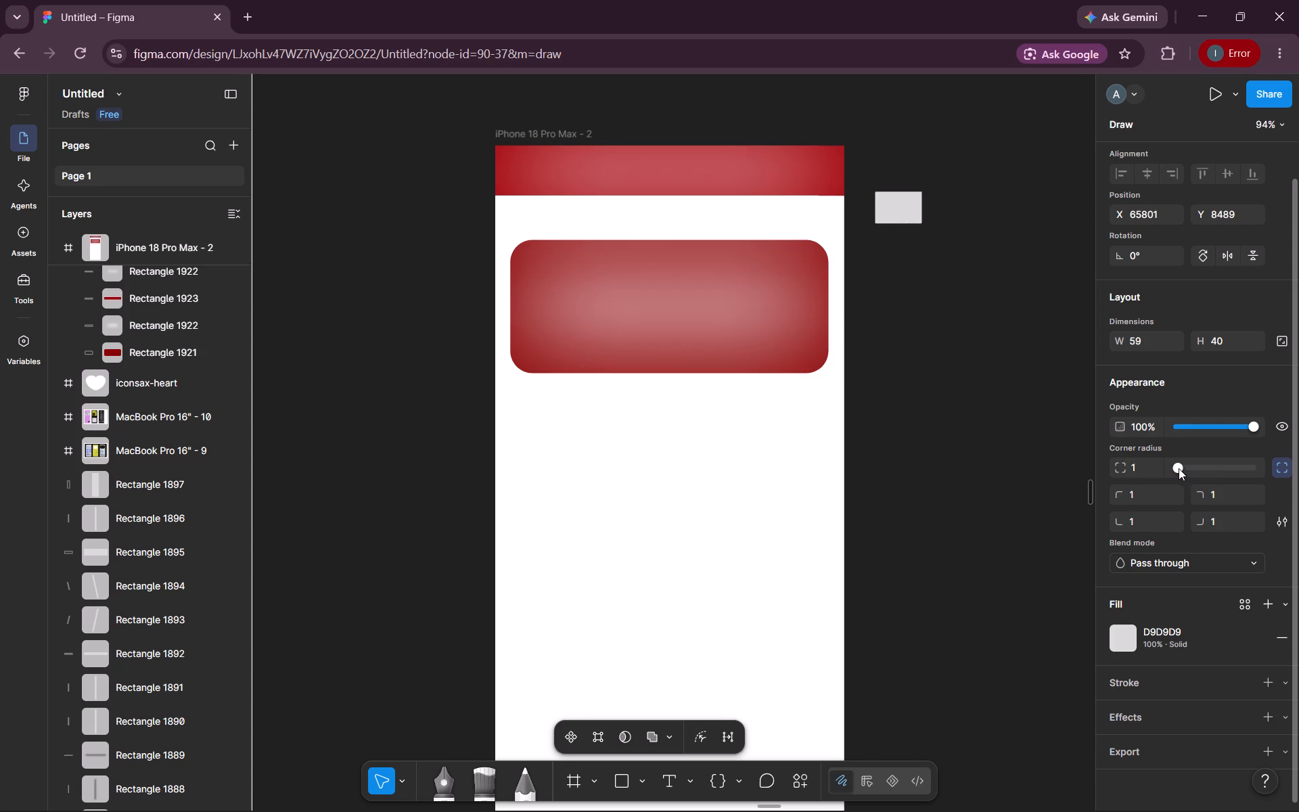
pyautogui.moveTo(1179, 468); pyautogui.dragTo(1191, 467)
pyautogui.doubleClick(1140, 465)
pyautogui.write('15')
pyautogui.press('Return')
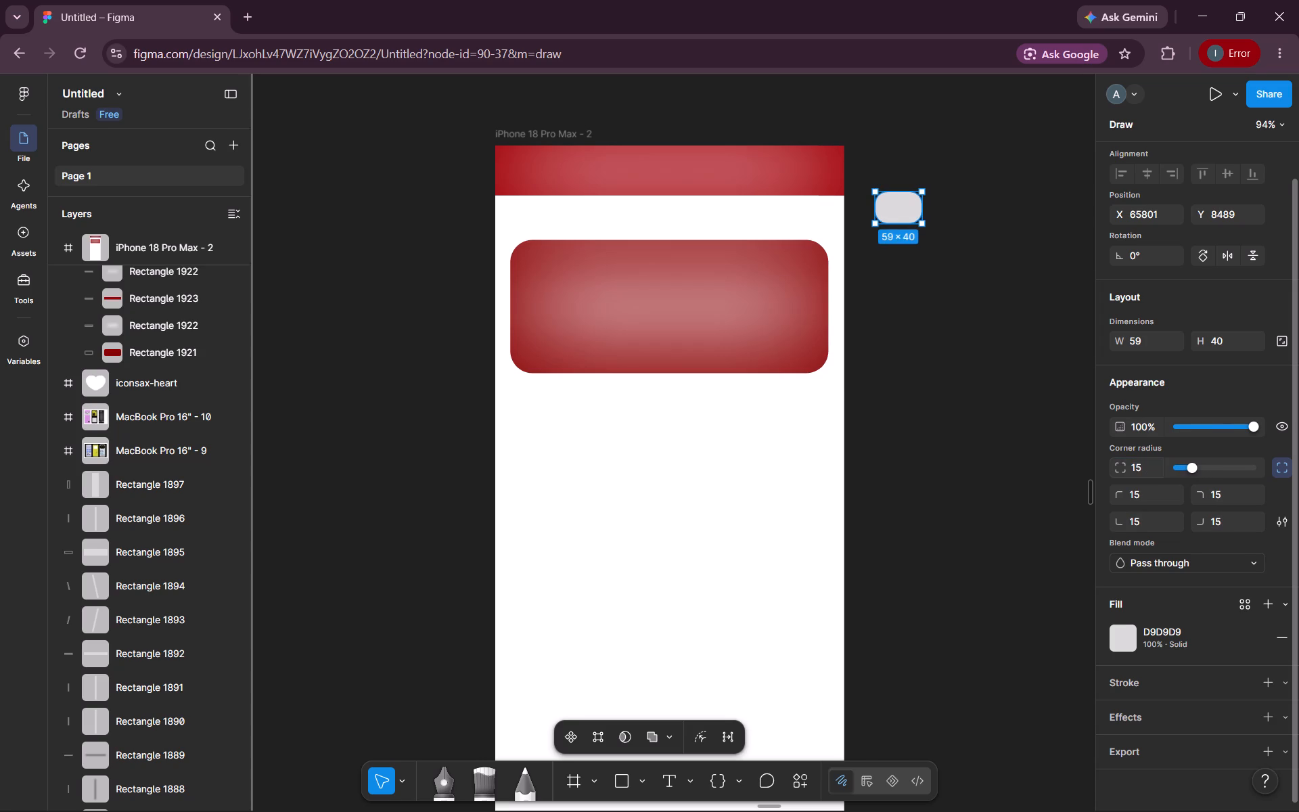
pyautogui.click(981, 367)
# Move the small rounded rectangle into the red header near its right end, vertically centred at about X 361, Y 12.
pyautogui.moveTo(900, 200); pyautogui.dragTo(811, 162)
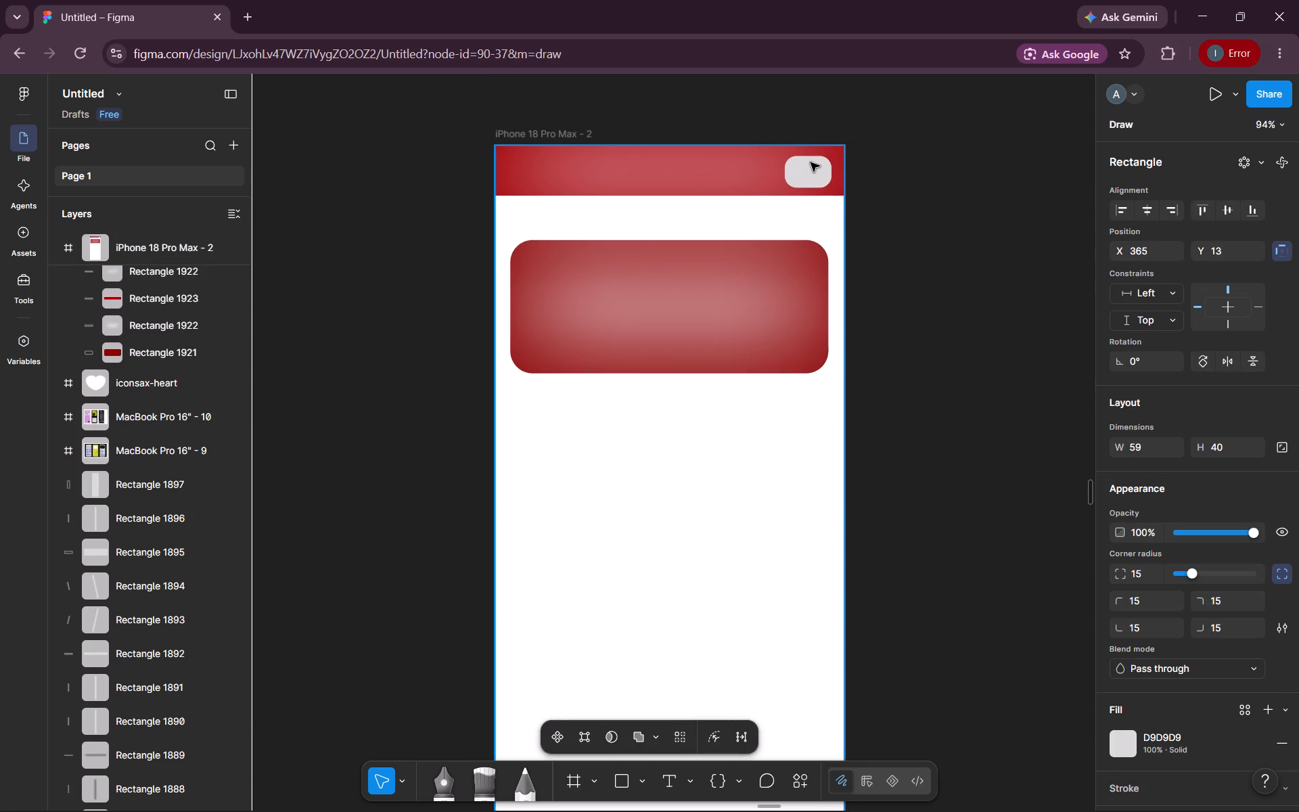
pyautogui.moveTo(811, 162); pyautogui.dragTo(811, 163)
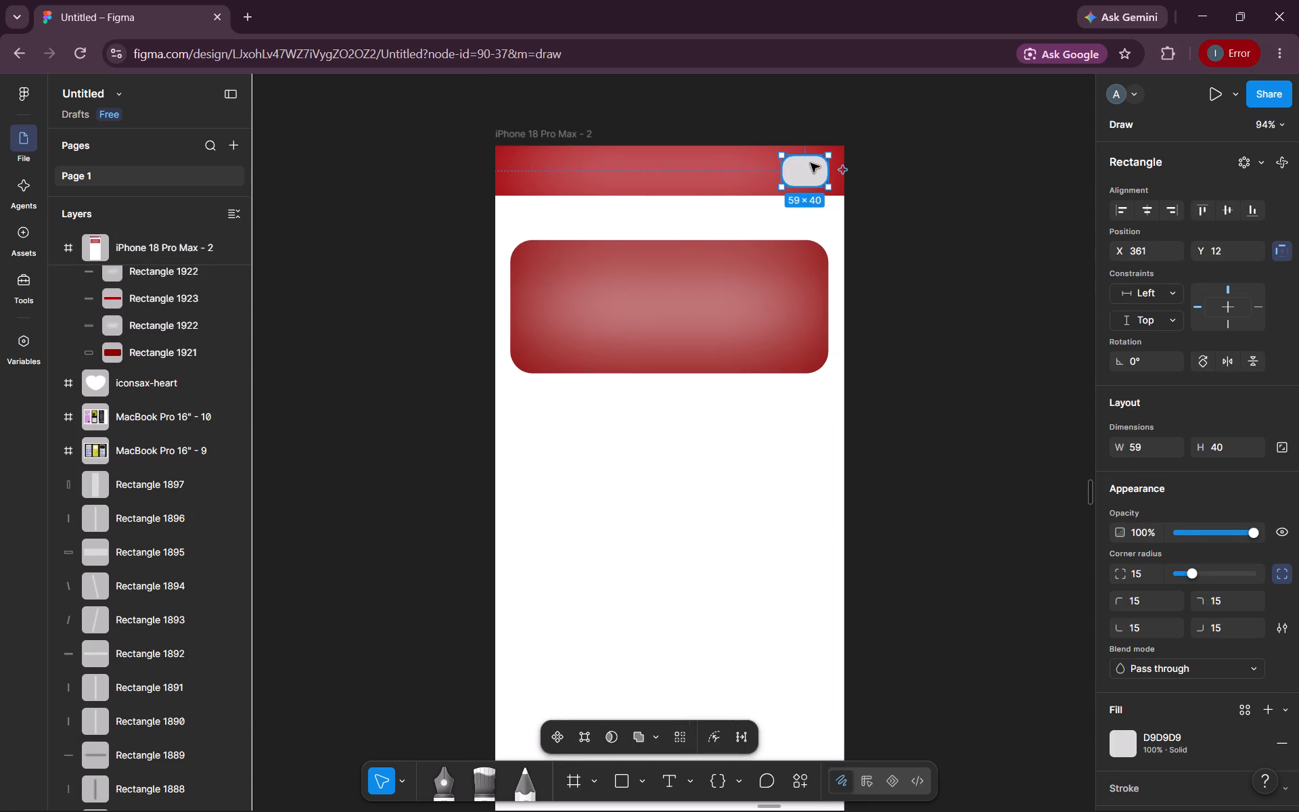
# Change the small rounded rectangle's fill to black, 000000.
pyautogui.scroll(-2, 1093, 719)
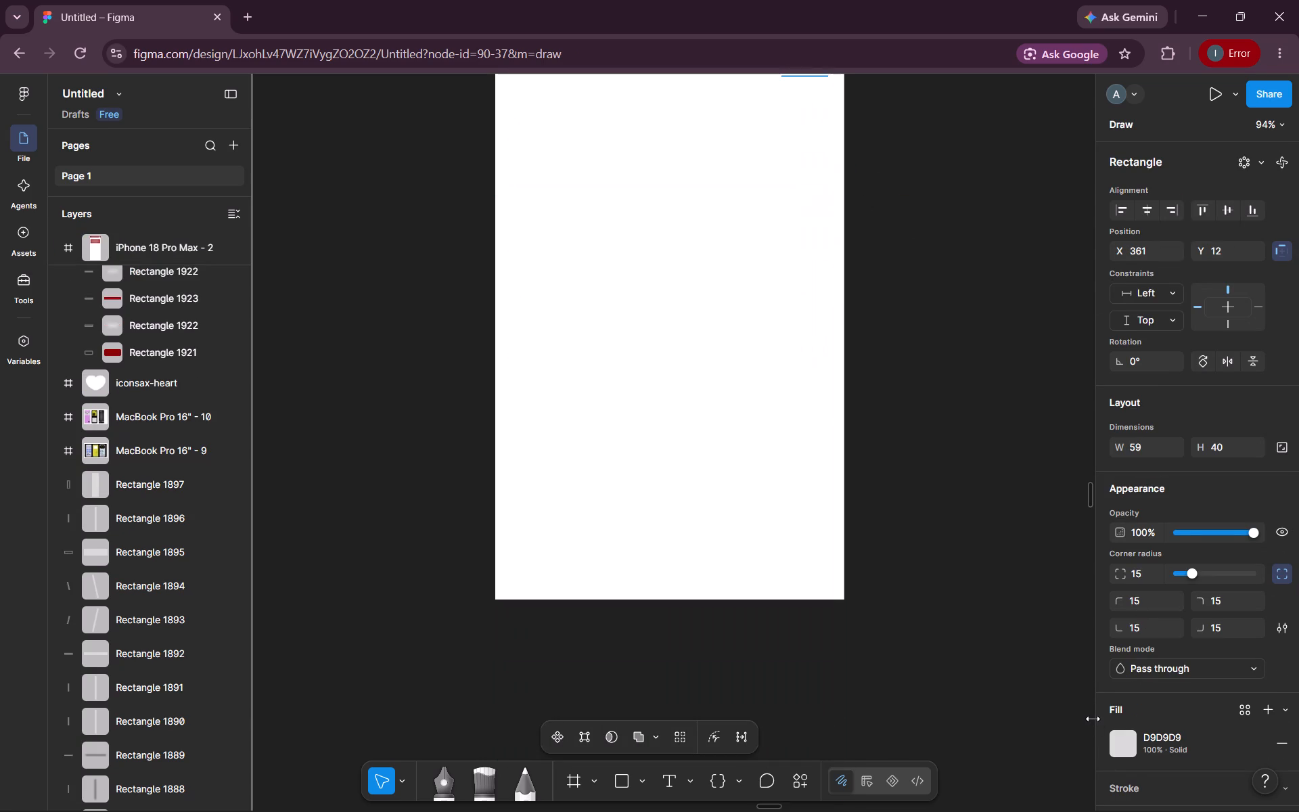
pyautogui.scroll(3, 1019, 625)
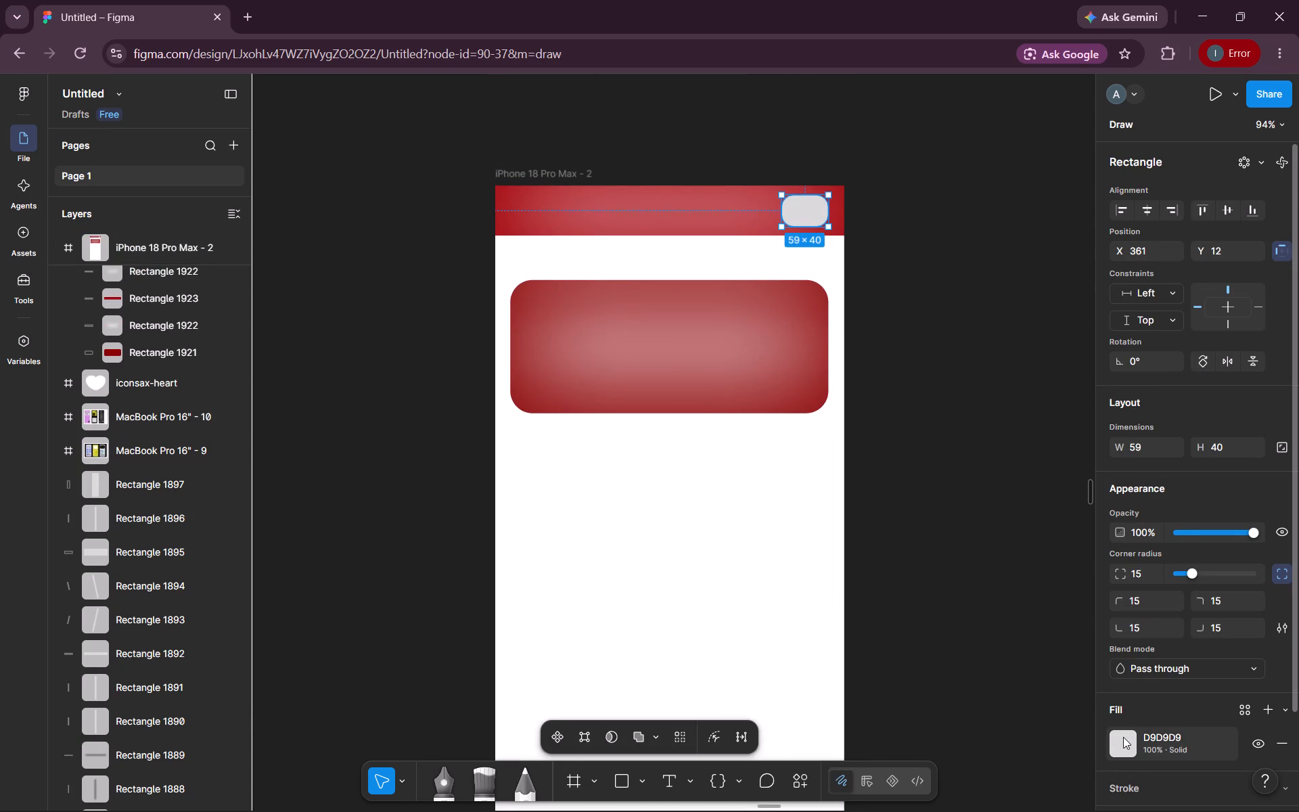
pyautogui.click(1123, 737)
pyautogui.click(955, 729)
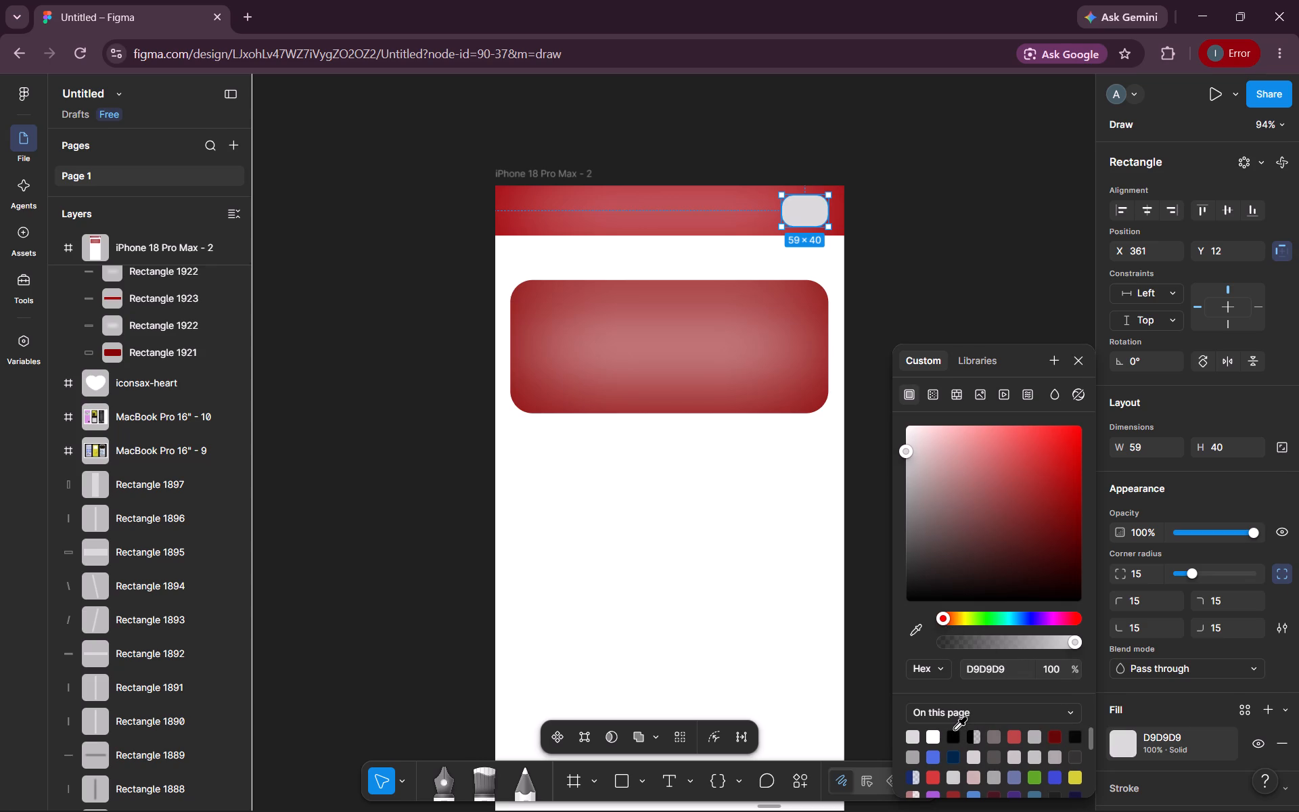
pyautogui.click(1022, 320)
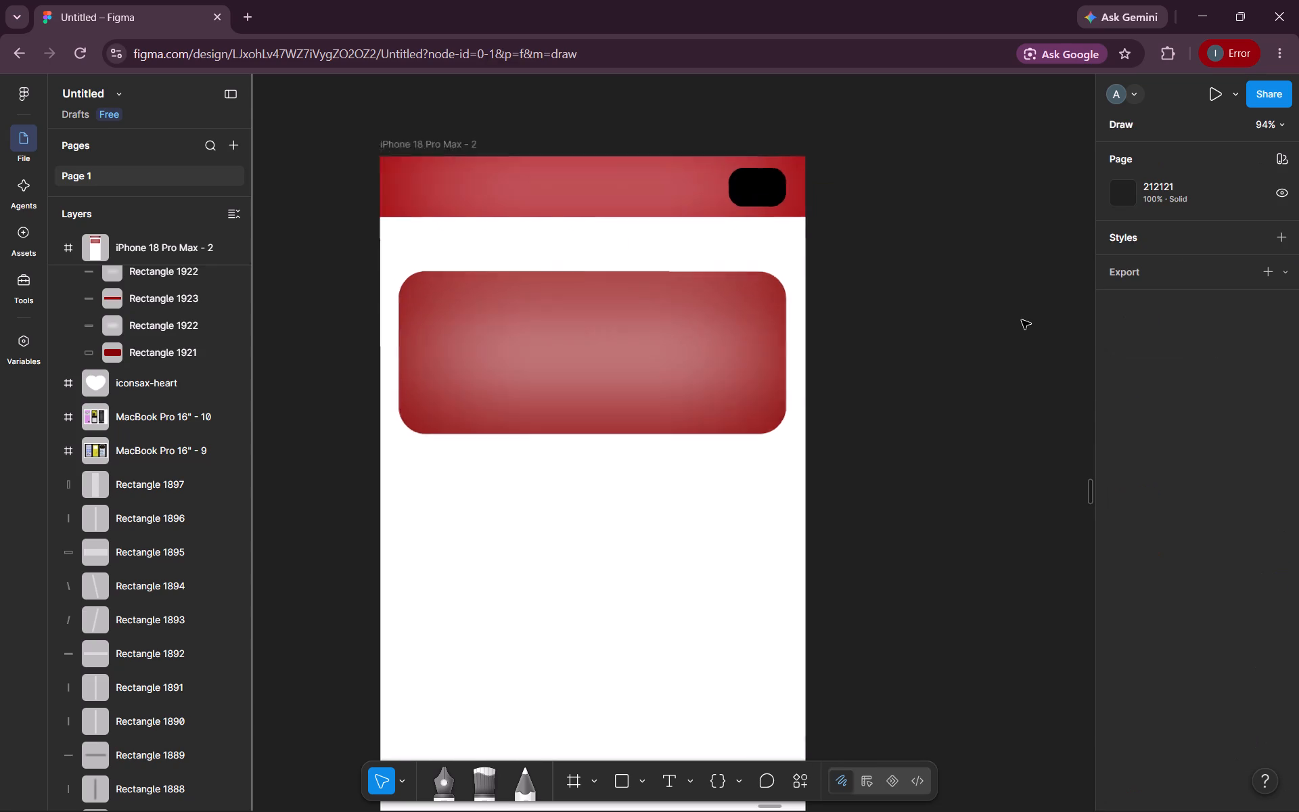
# Extend the black rounded rectangle's left side to a width of about 84, starting at about X 336.
pyautogui.hscroll(2, 1022, 320)
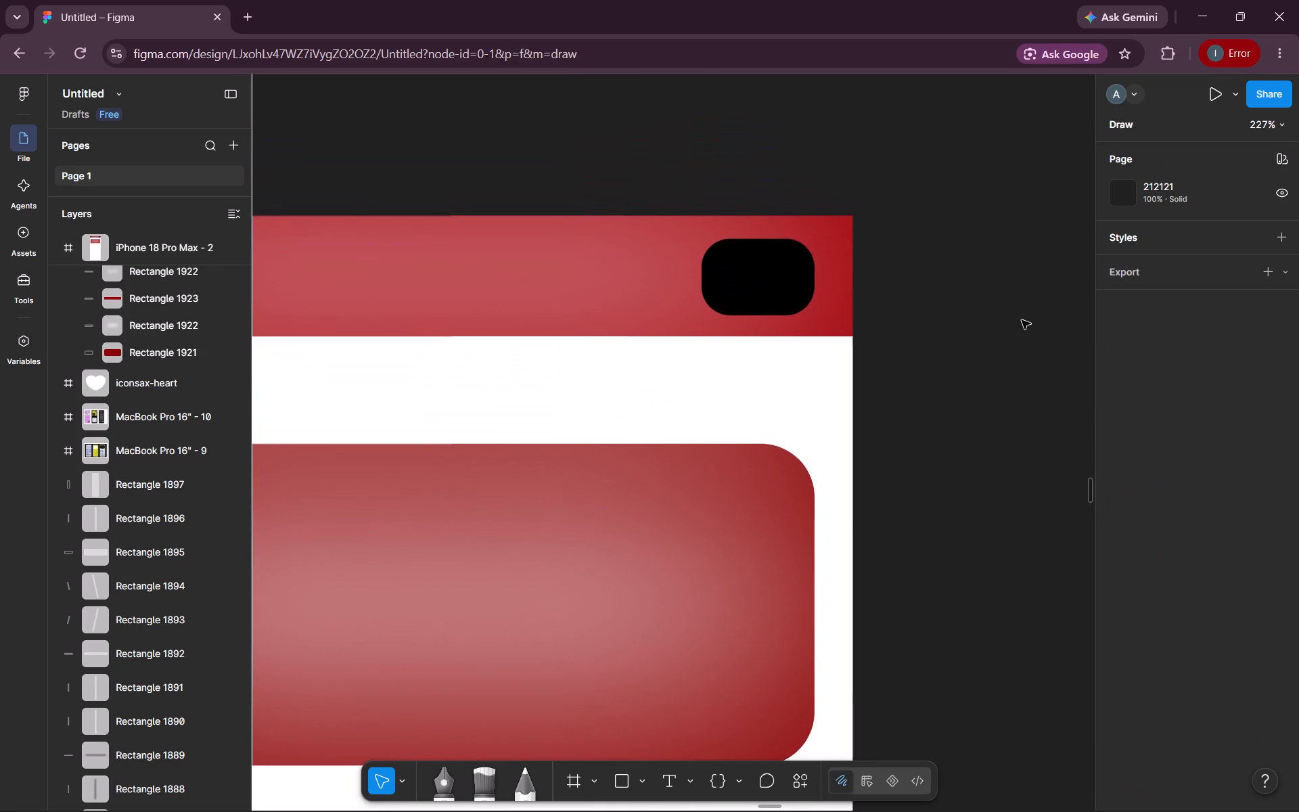
pyautogui.click(756, 287)
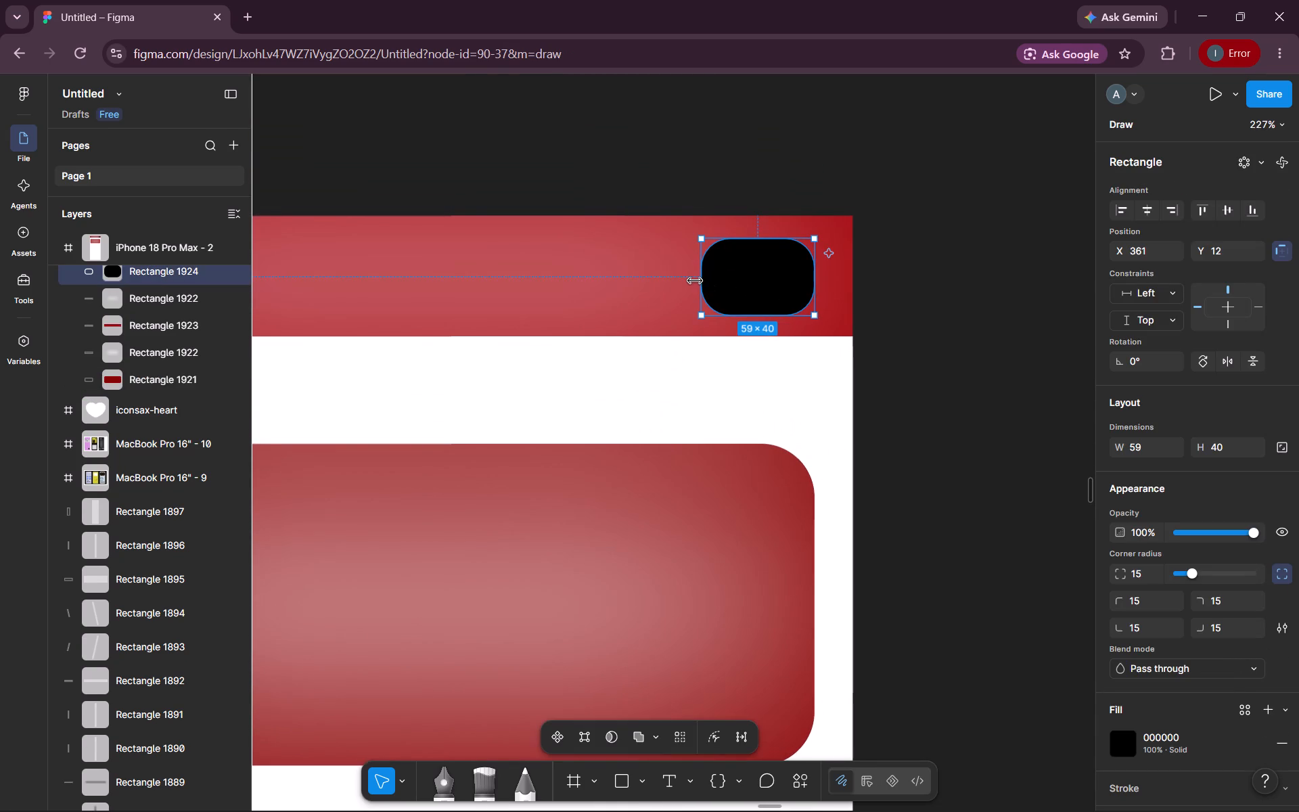
pyautogui.moveTo(695, 280); pyautogui.dragTo(653, 283)
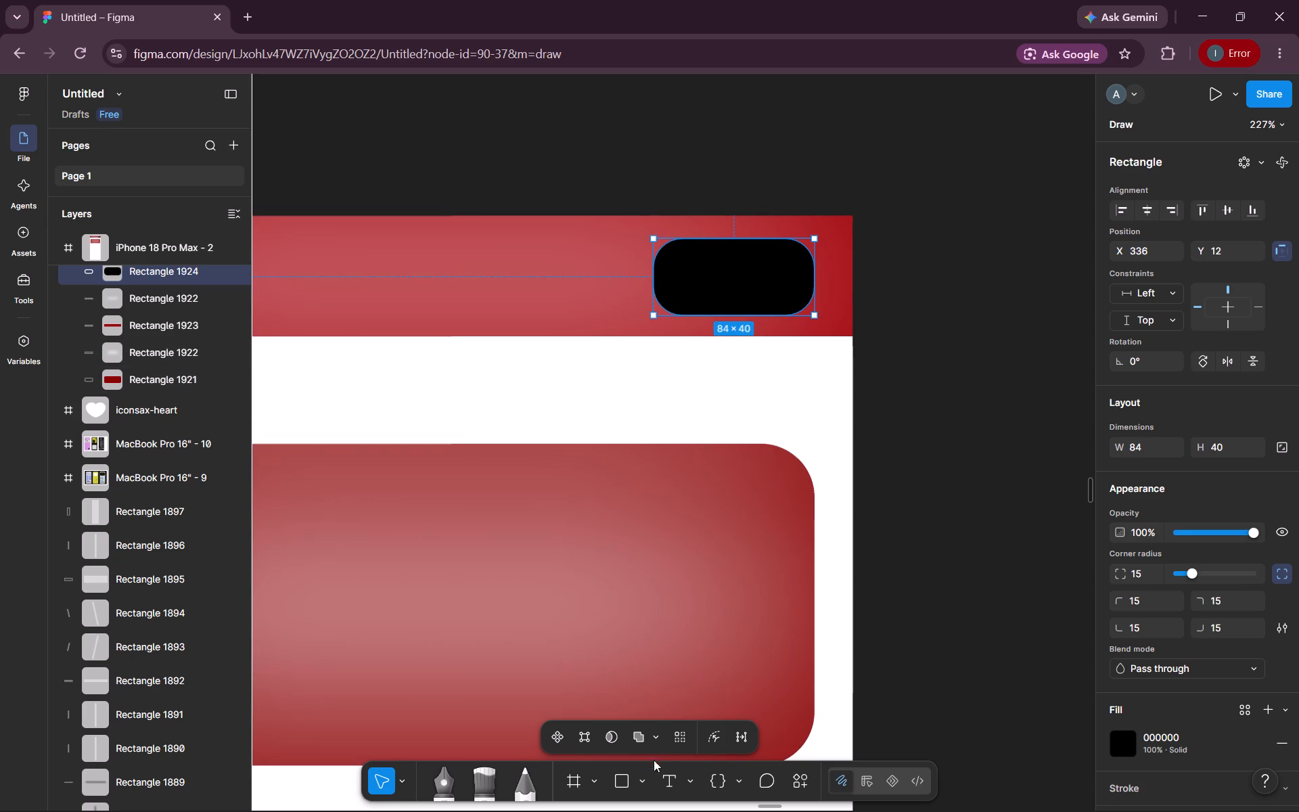
# Add the text "Sign in" and centre it on the black rounded rectangle at about X 358, Y 24.
pyautogui.click(664, 778)
pyautogui.click(613, 478)
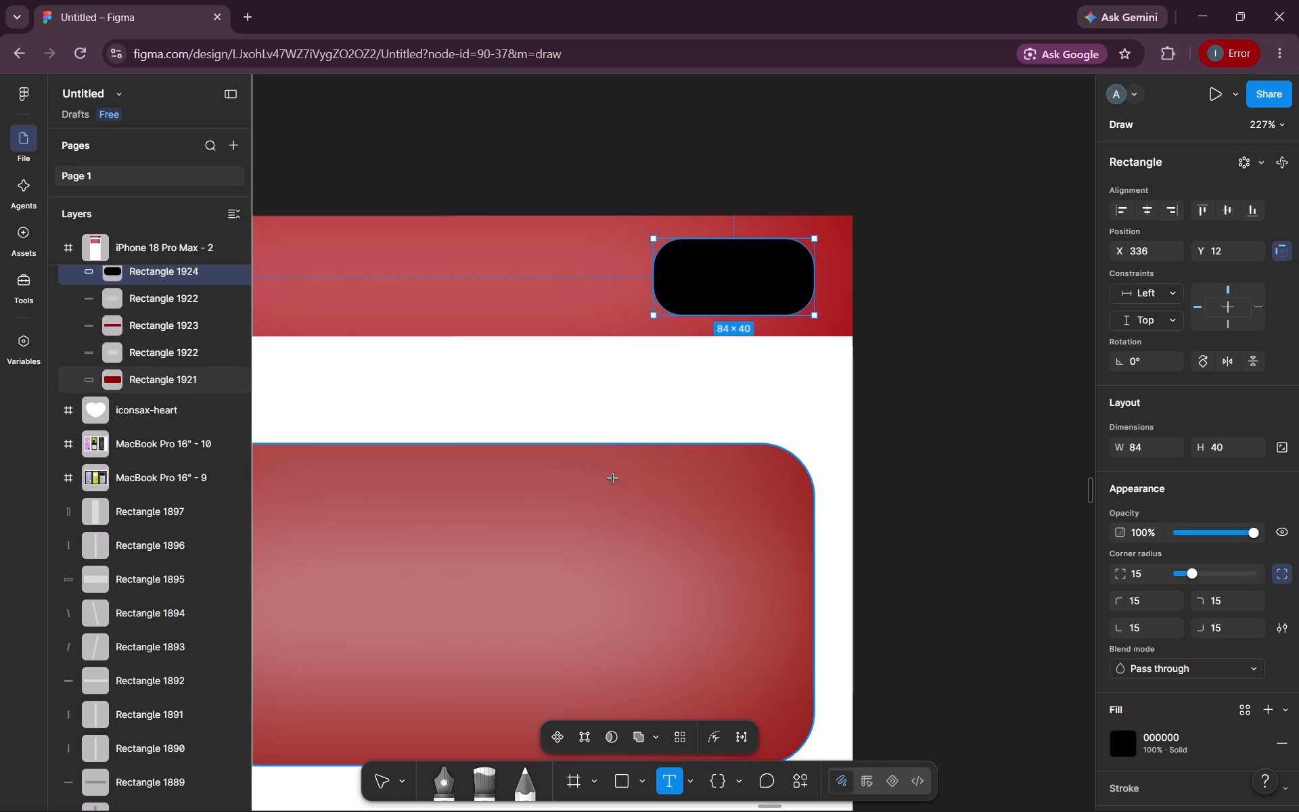
pyautogui.write('Si')
pyautogui.write('gn in')
pyautogui.click(855, 423)
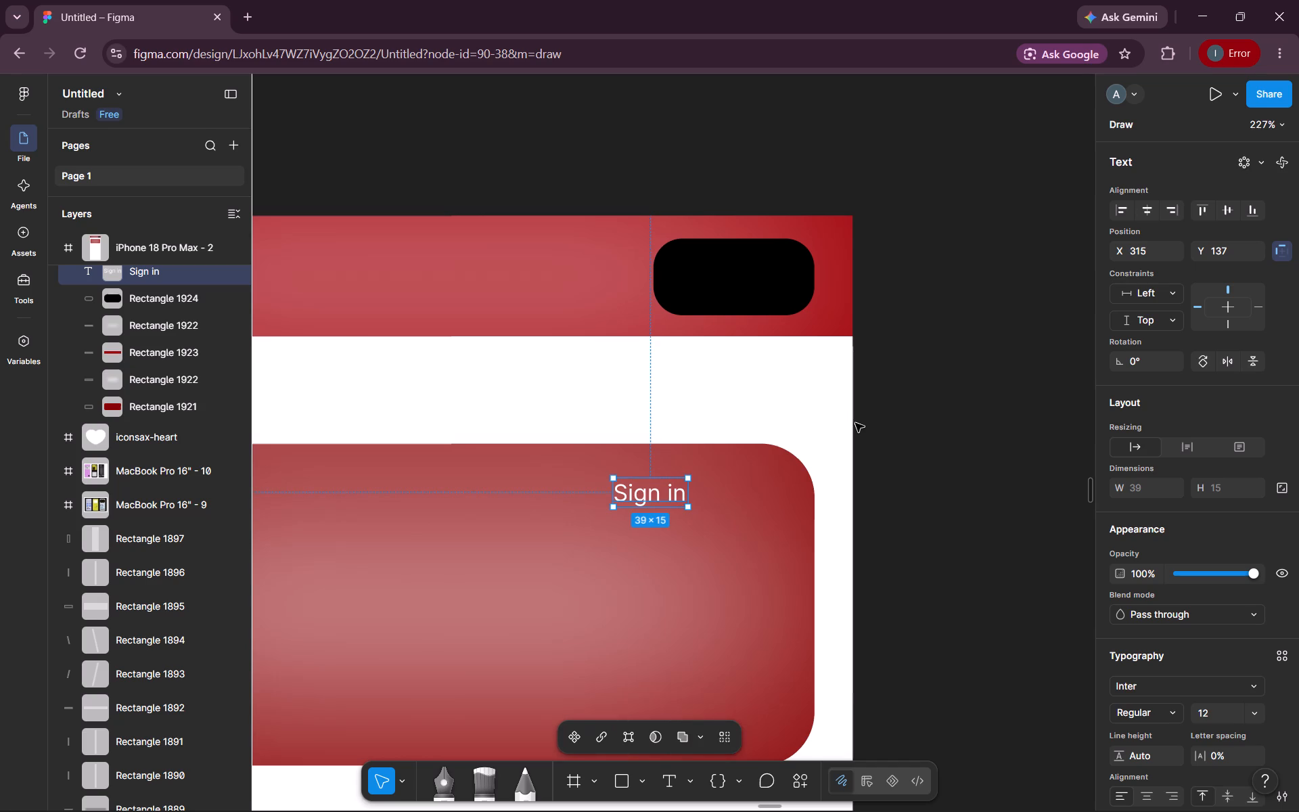
pyautogui.moveTo(647, 497); pyautogui.dragTo(729, 281)
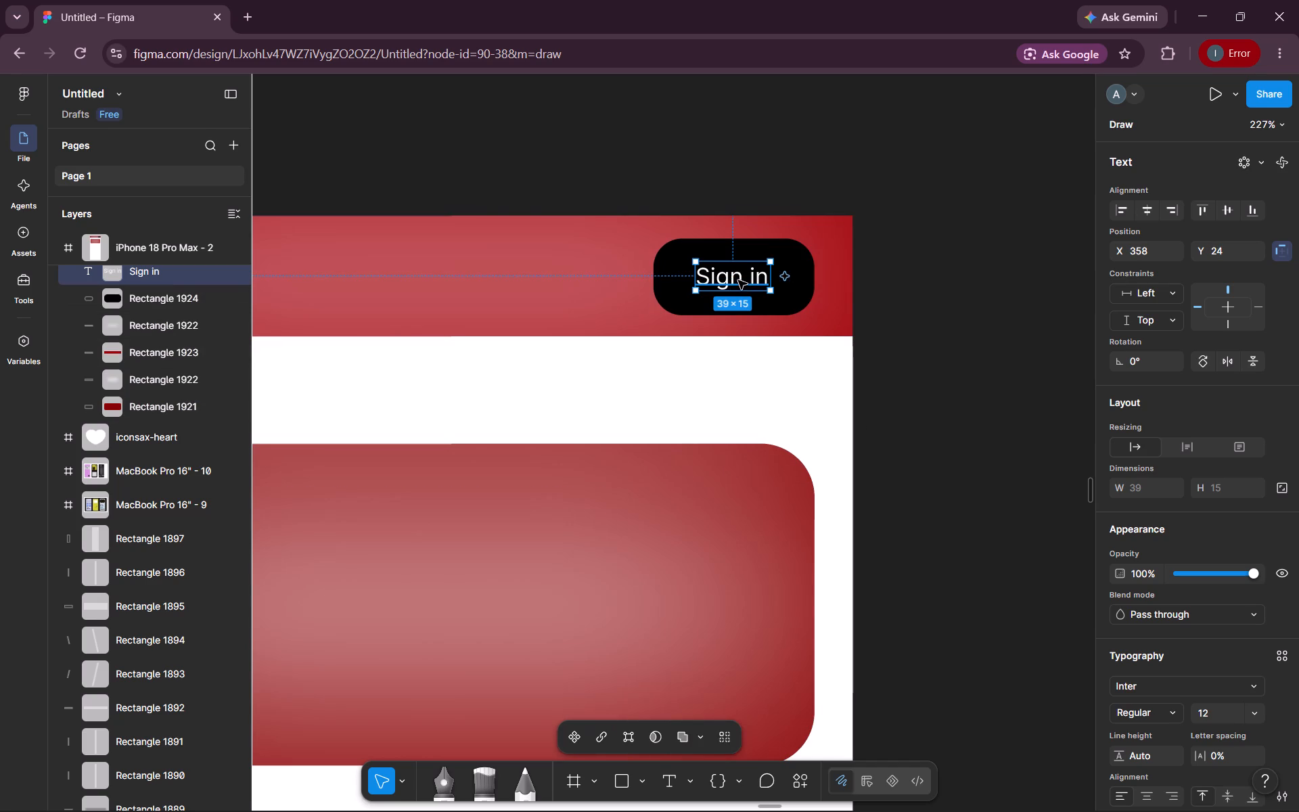
# Set the "Sign in" text's font size to 20 and recentre it on the black button at about X 346, Y 20.
pyautogui.doubleClick(738, 280)
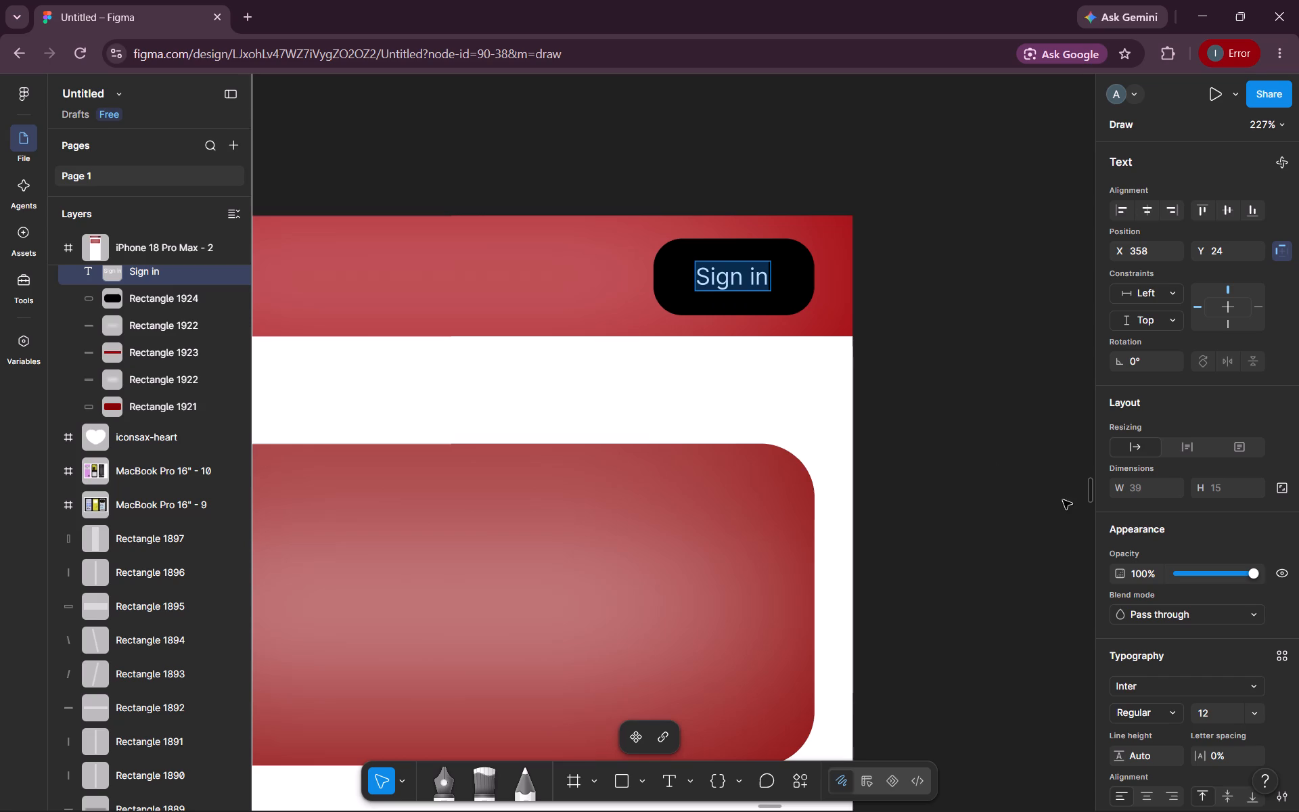
pyautogui.click(1251, 709)
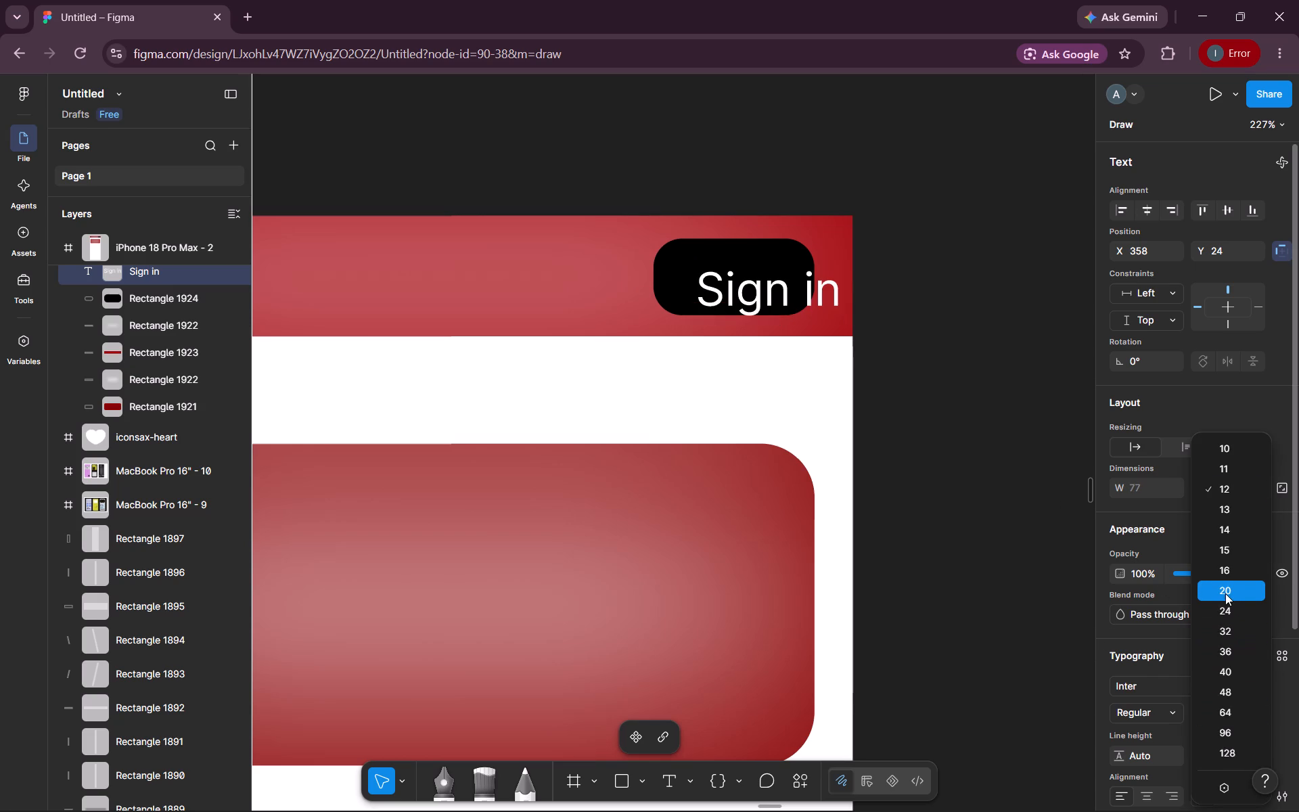
pyautogui.click(1225, 592)
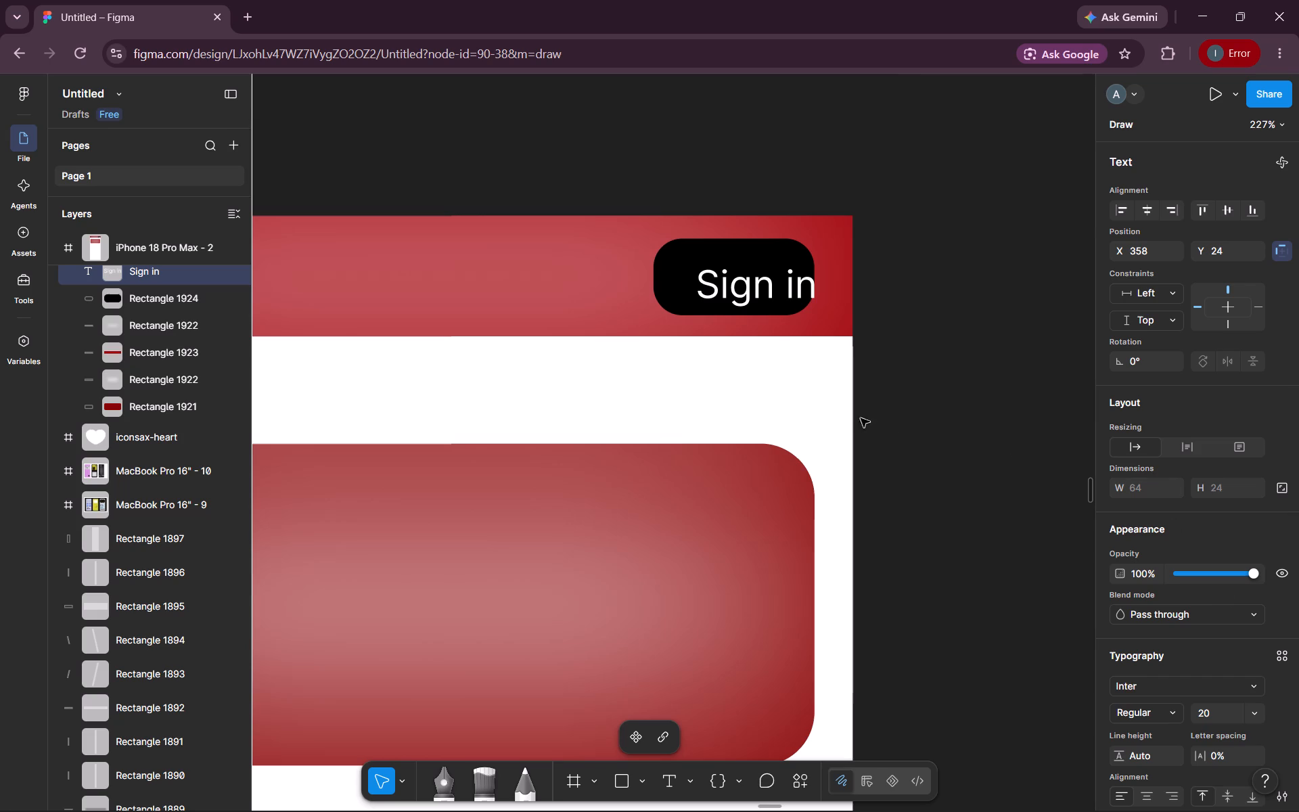
pyautogui.click(892, 410)
pyautogui.moveTo(747, 285); pyautogui.dragTo(737, 278)
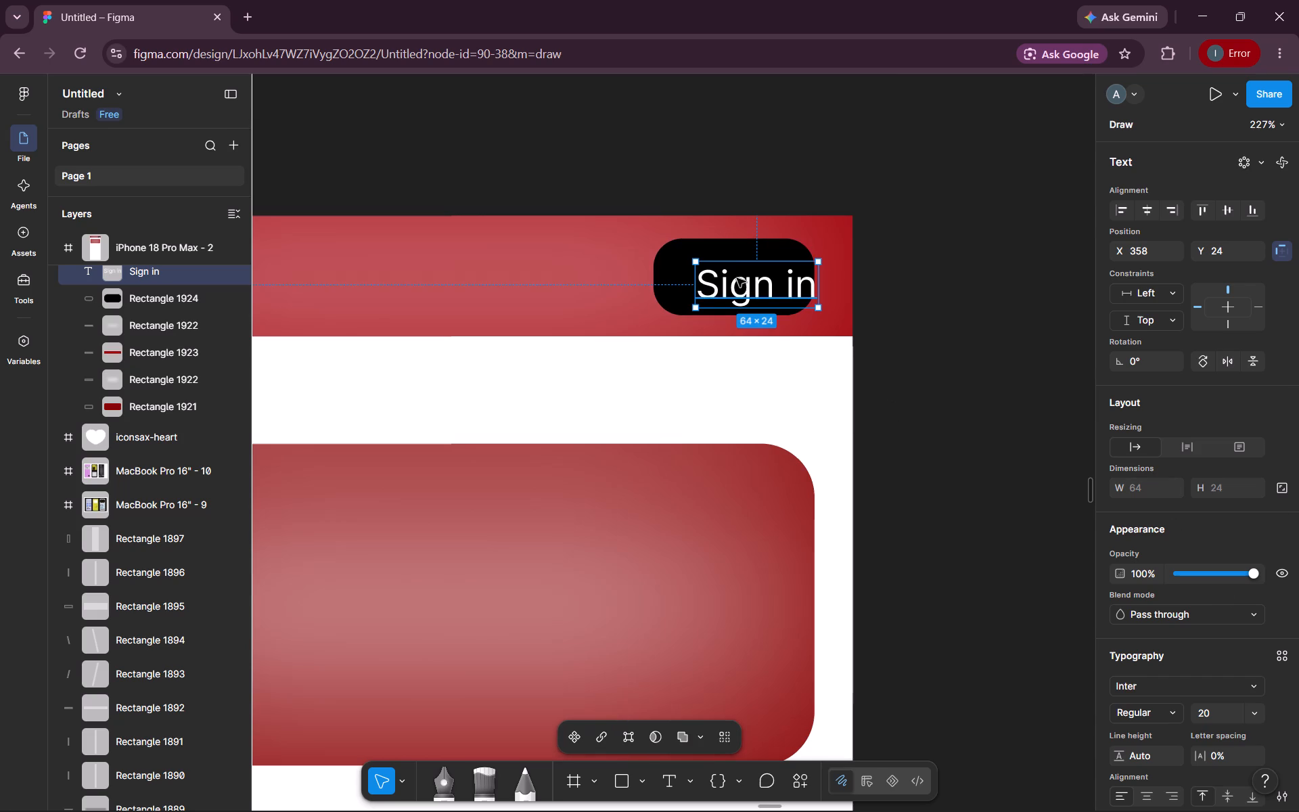
pyautogui.moveTo(737, 278); pyautogui.dragTo(727, 275)
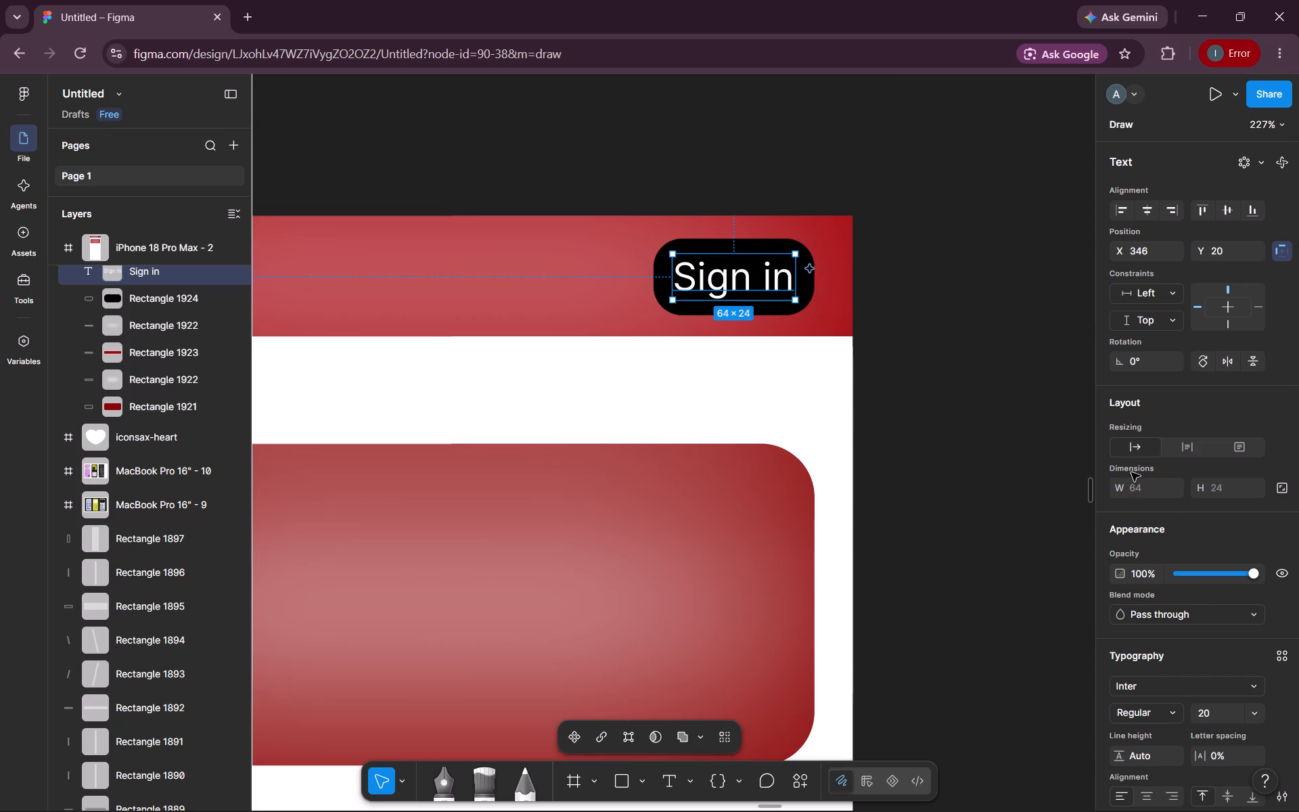
# Set the "Sign in" text's font weight to Medium.
pyautogui.tripleClick(741, 278)
pyautogui.scroll(-1, 1120, 719)
pyautogui.click(1170, 622)
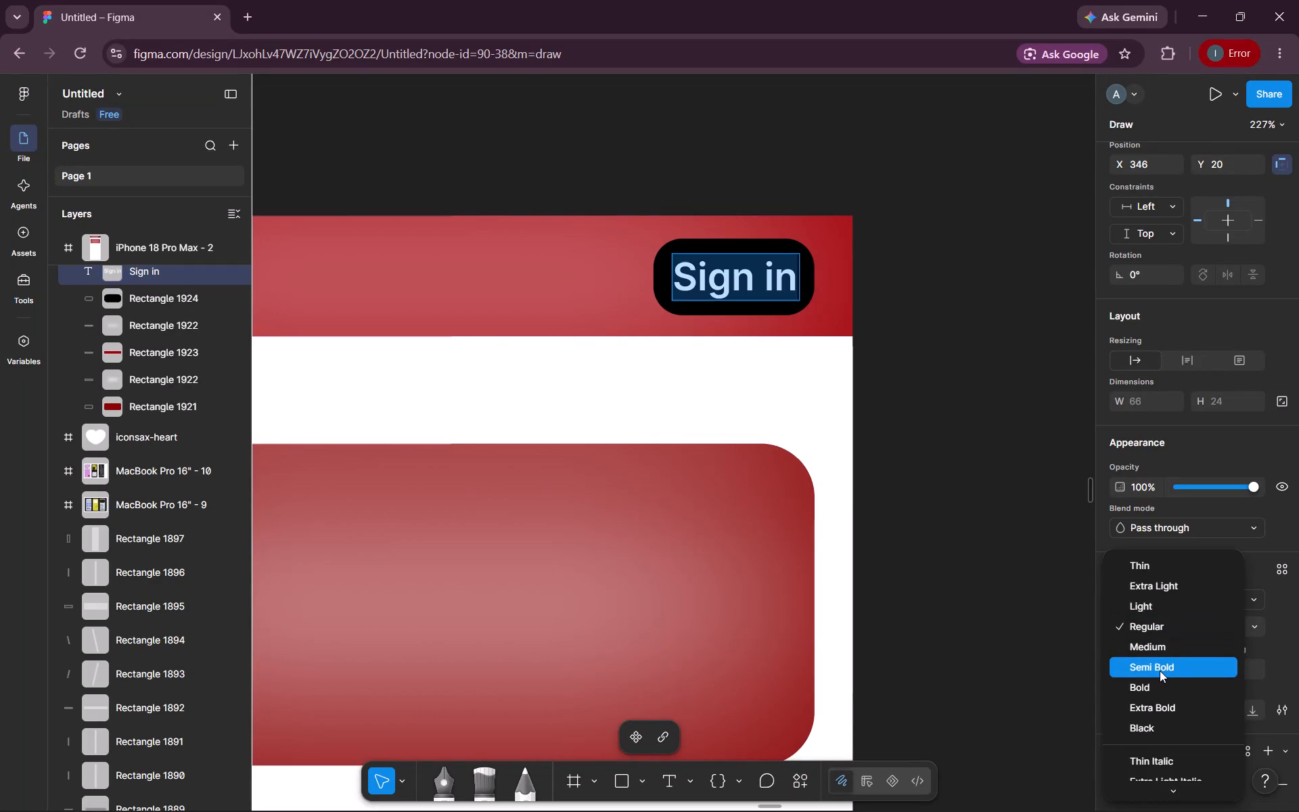
pyautogui.click(1157, 649)
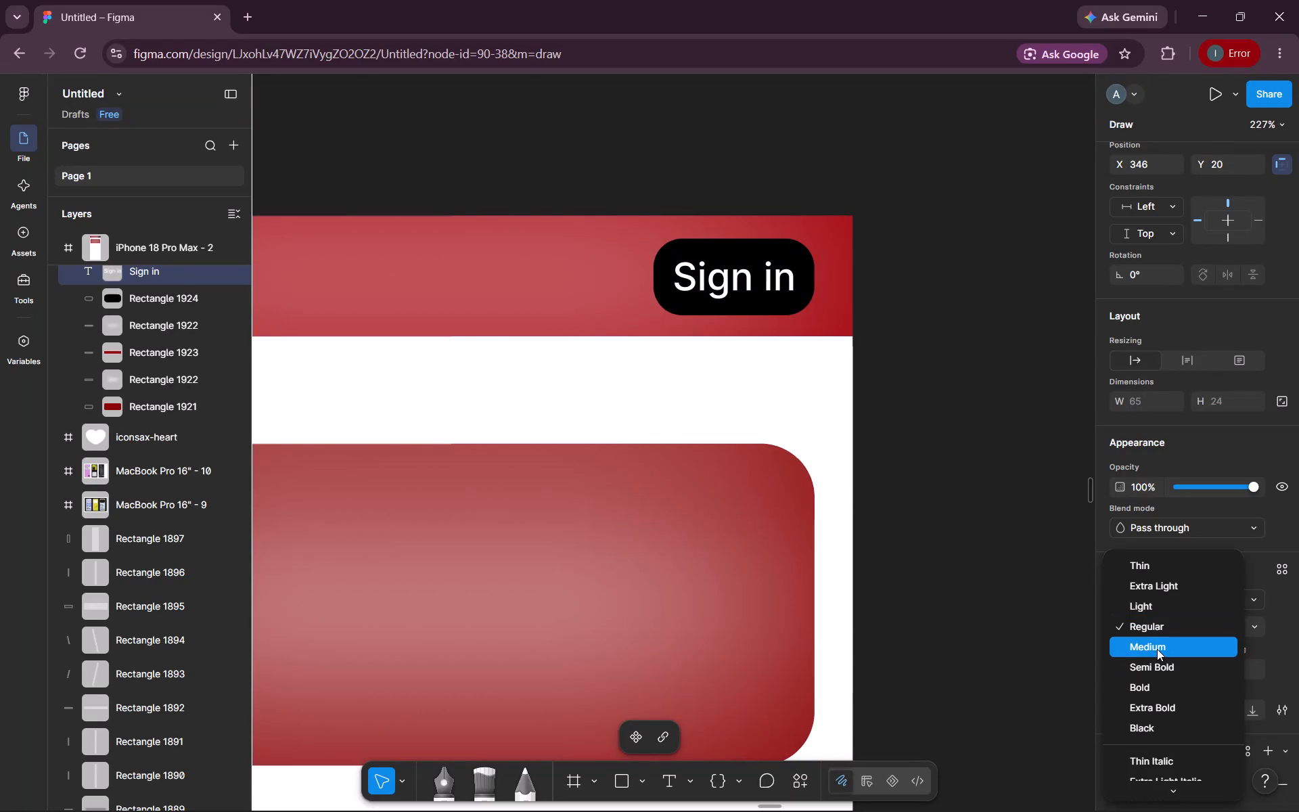
pyautogui.click(963, 497)
pyautogui.hscroll(2, 963, 497)
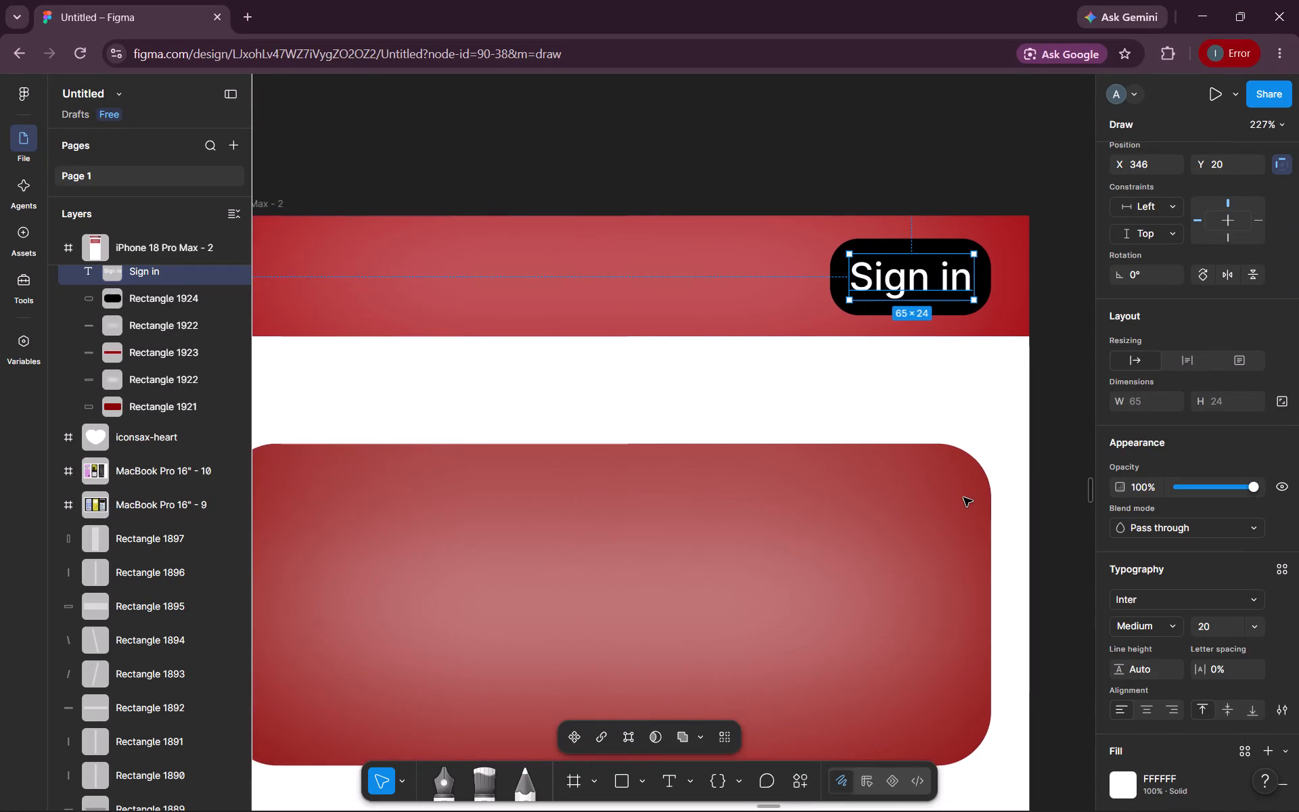
pyautogui.scroll(-1, 963, 497)
pyautogui.click(1061, 472)
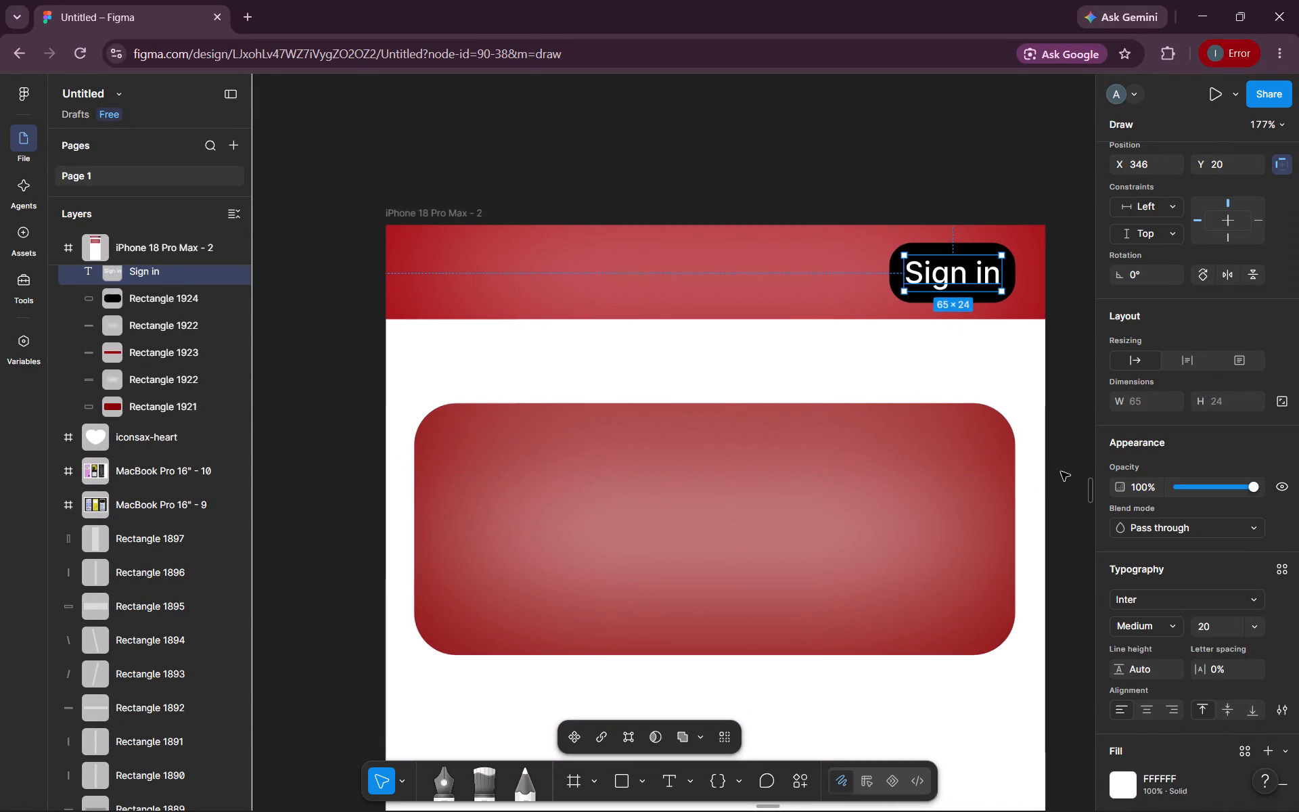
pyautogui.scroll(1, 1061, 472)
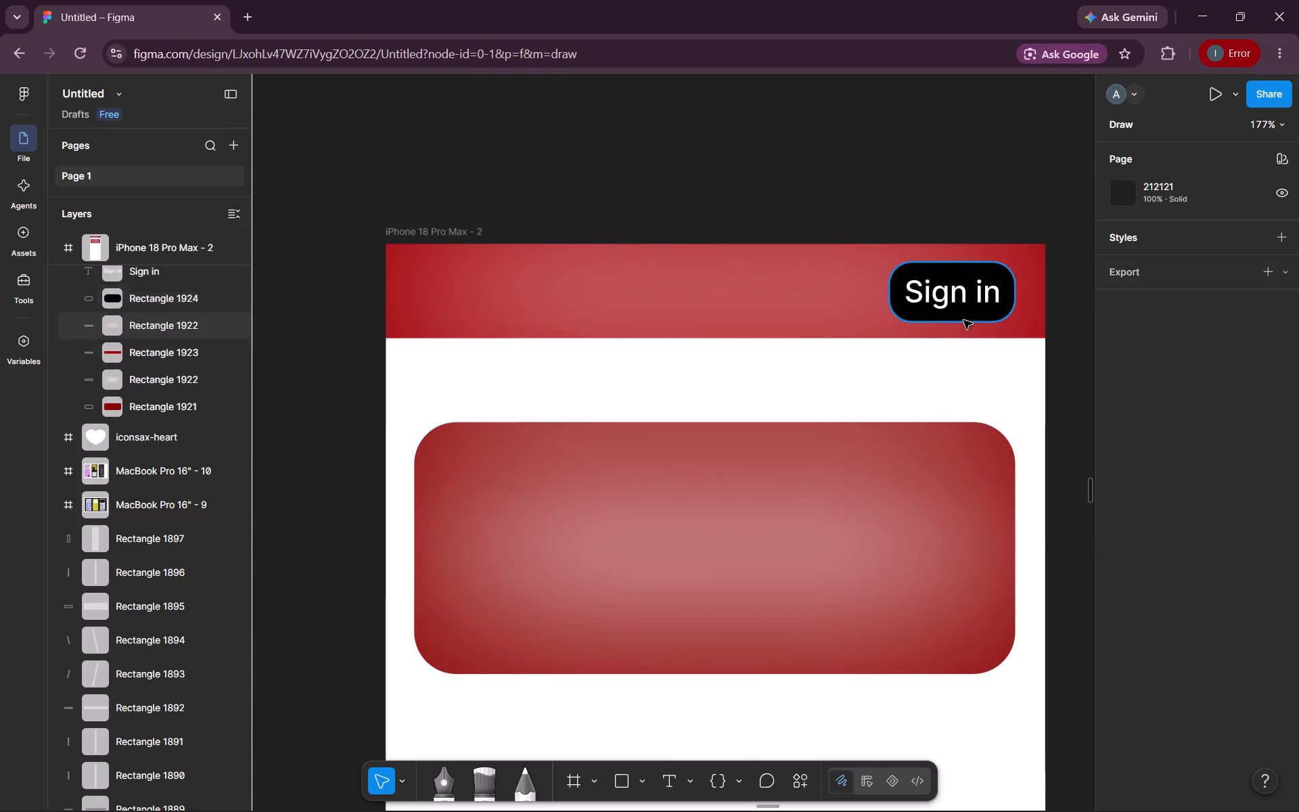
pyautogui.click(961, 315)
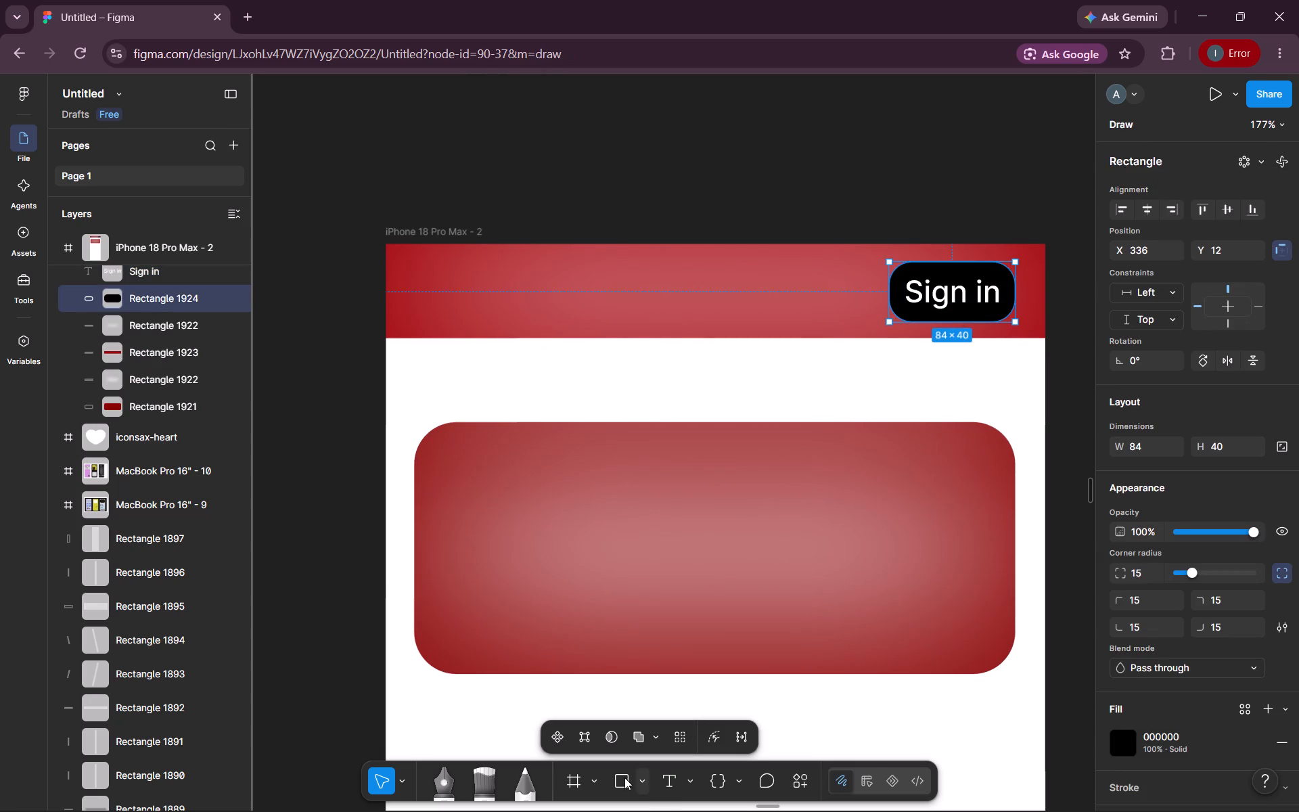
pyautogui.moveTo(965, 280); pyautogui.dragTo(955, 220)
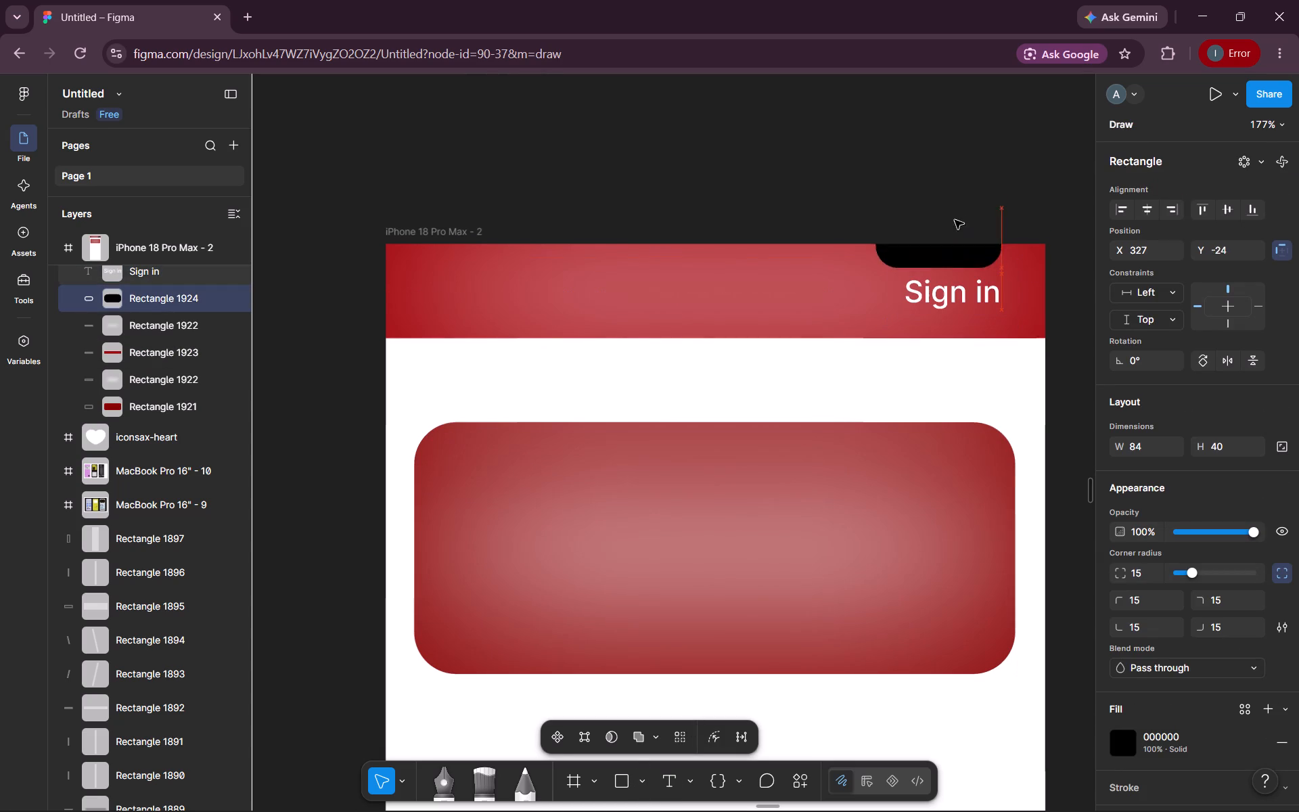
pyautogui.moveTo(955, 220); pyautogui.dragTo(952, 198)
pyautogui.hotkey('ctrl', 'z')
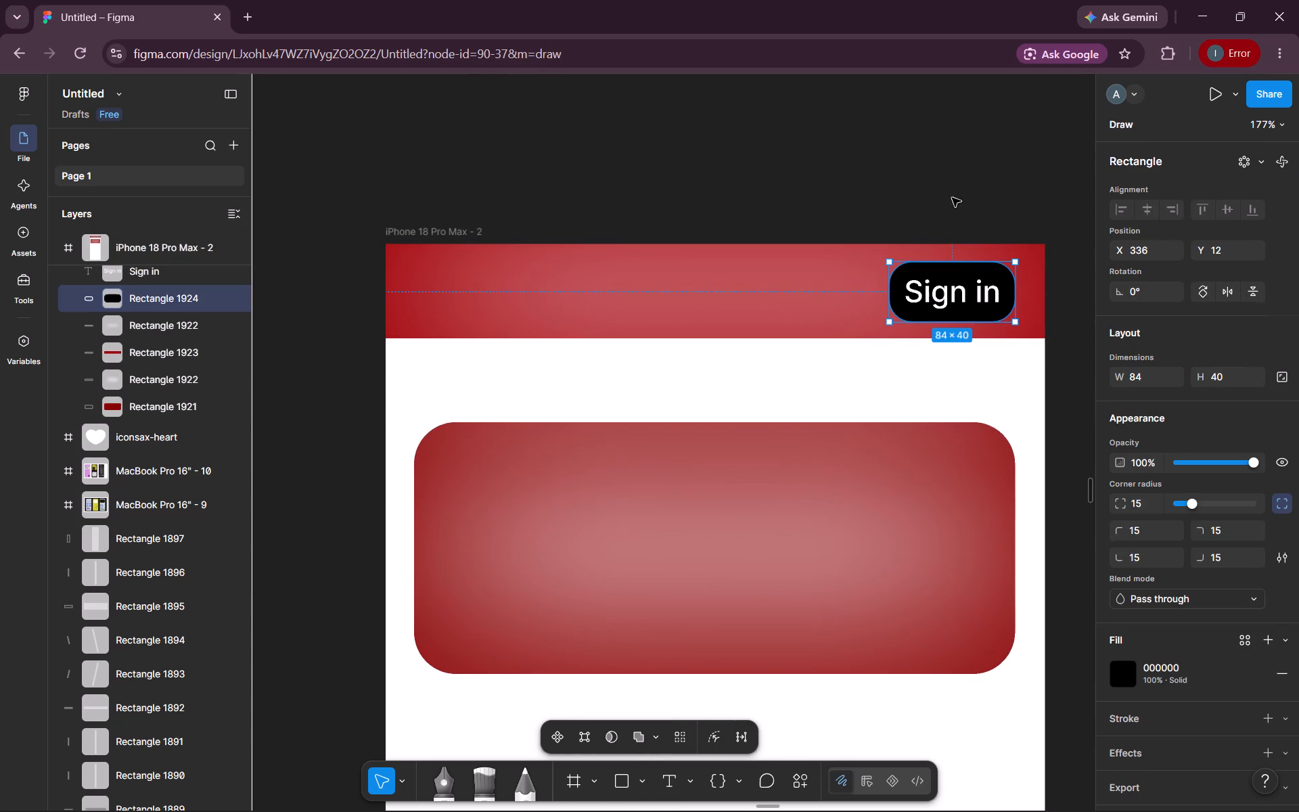
# Move the "Sign in" text off the black button onto the empty canvas just above the phone frame.
pyautogui.click(955, 290)
pyautogui.moveTo(955, 290); pyautogui.dragTo(950, 221)
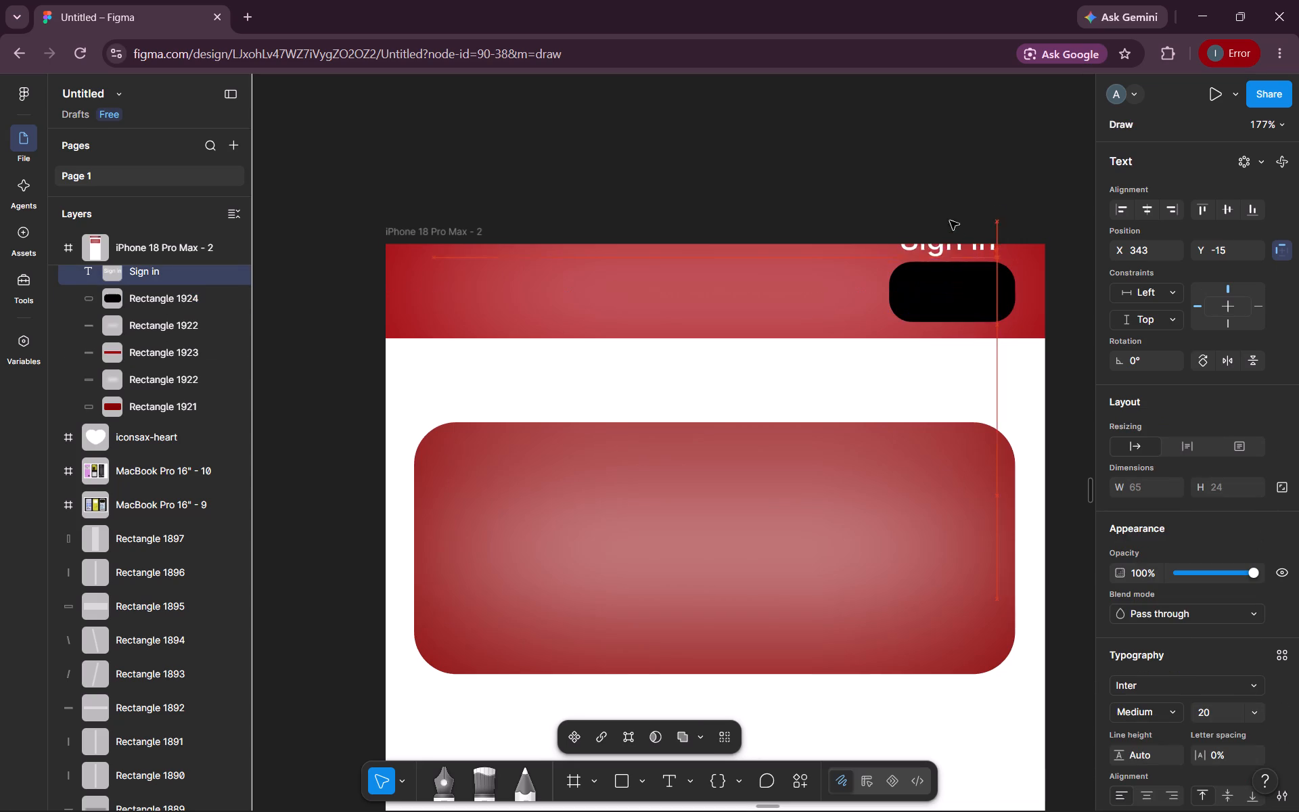
pyautogui.moveTo(950, 221); pyautogui.dragTo(947, 198)
# Draw an ellipse of about 56 × 21 and centre it on the black button at about X 350, Y 21.
pyautogui.click(949, 298)
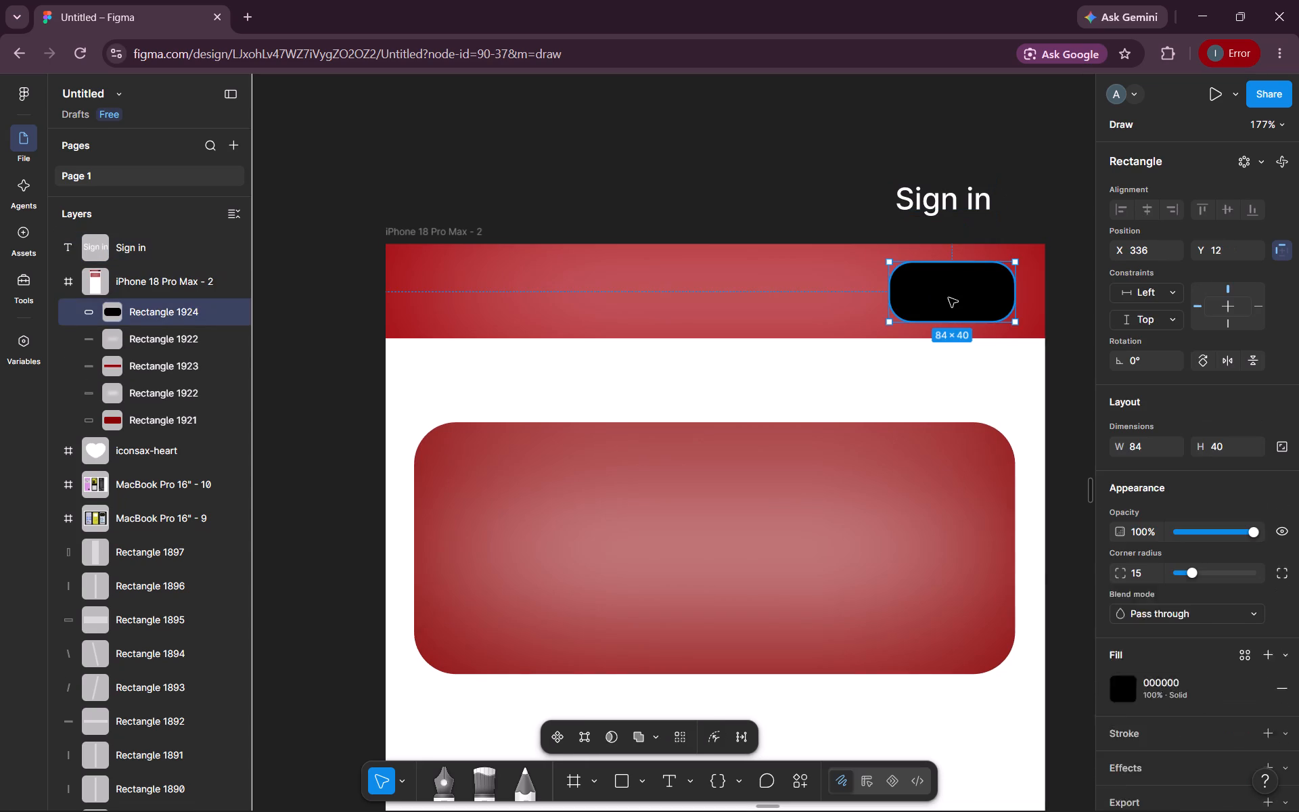
pyautogui.click(644, 777)
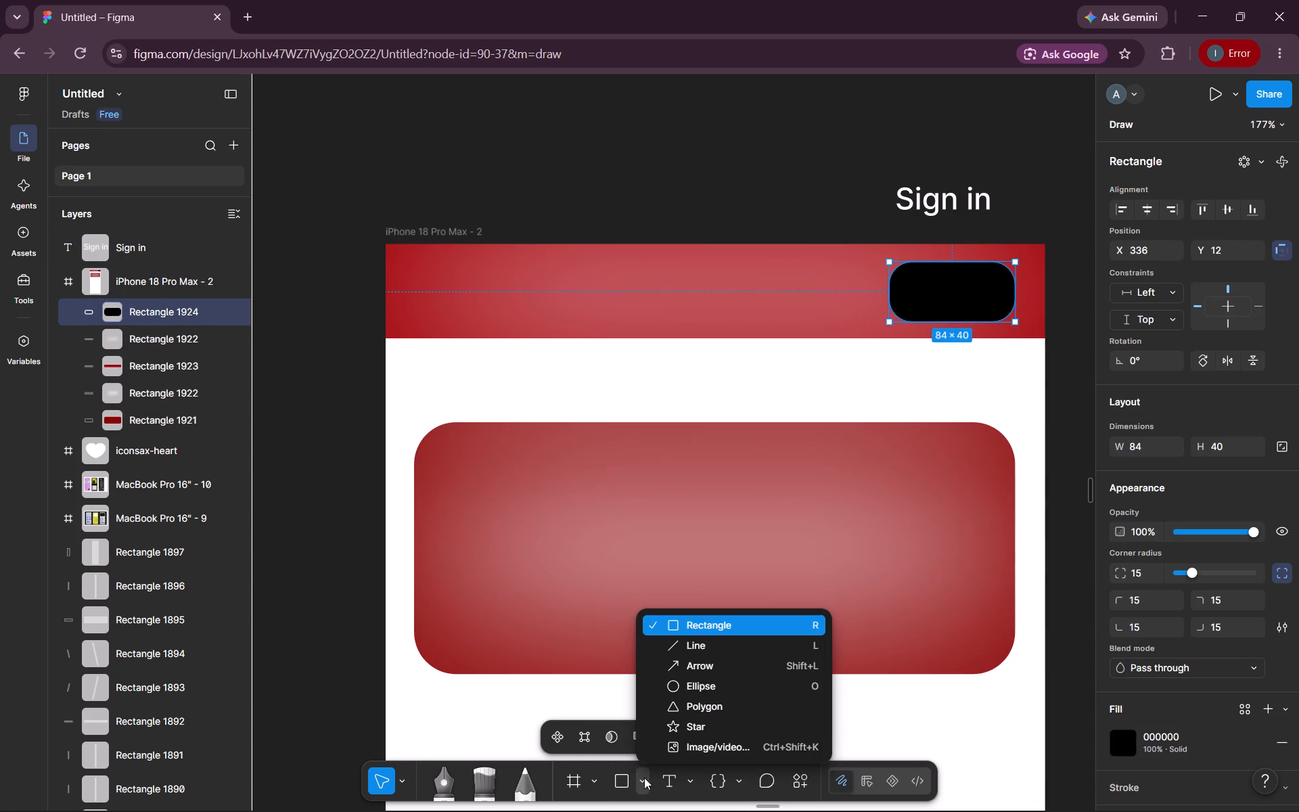
pyautogui.click(688, 678)
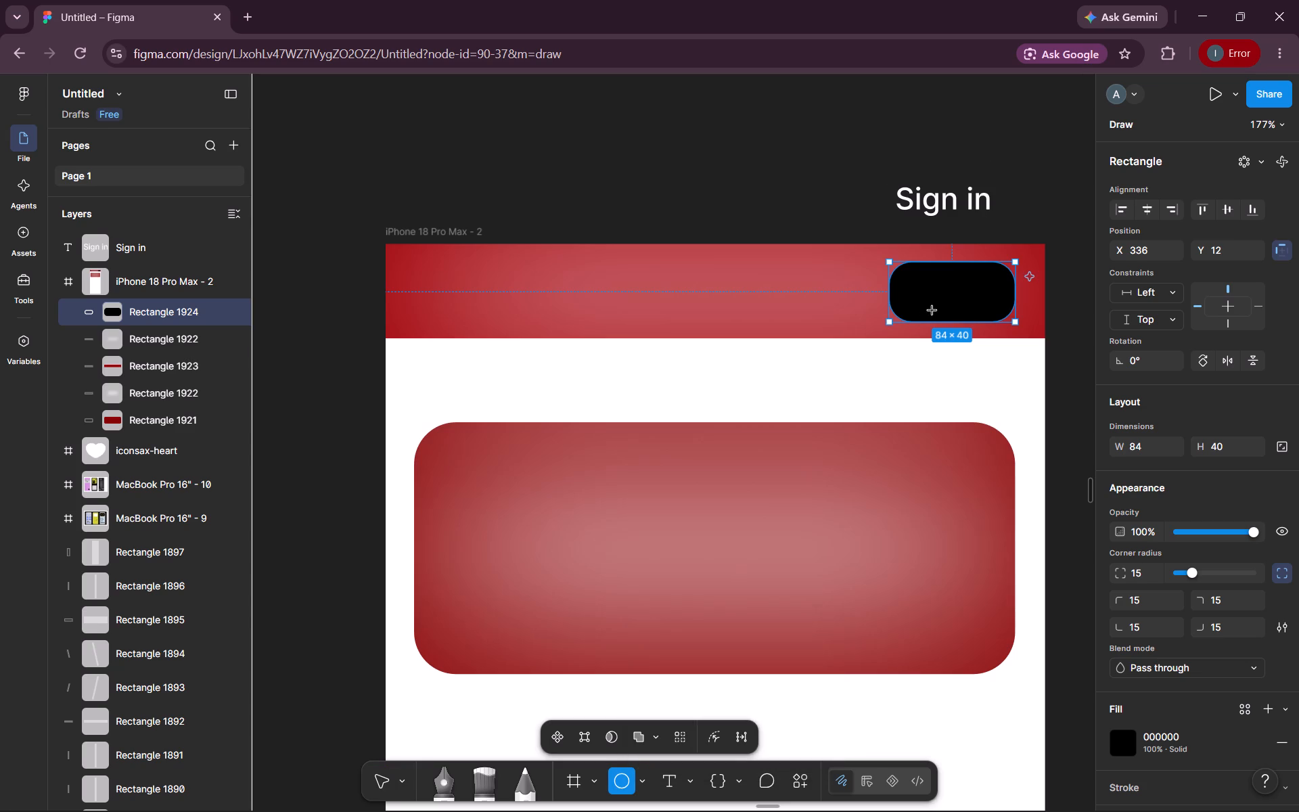
pyautogui.hscroll(-1, 932, 311)
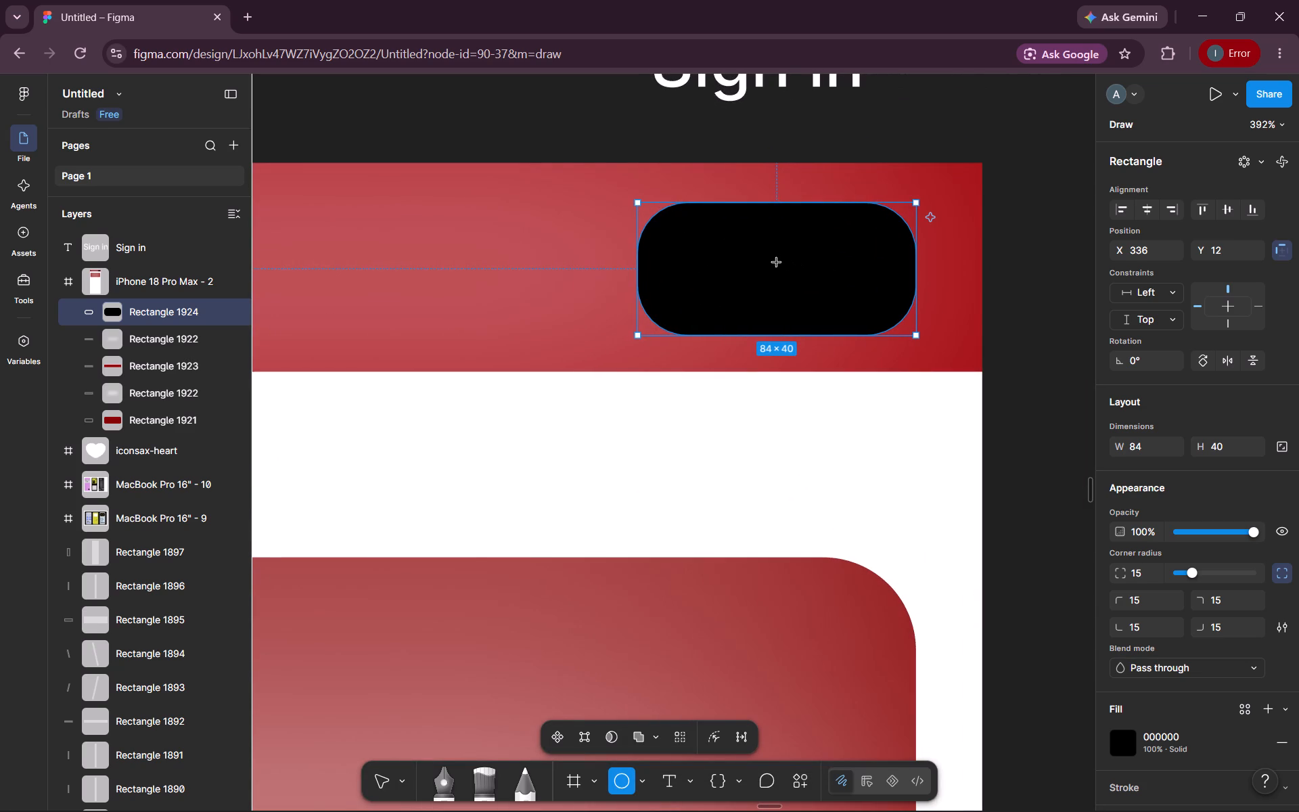
pyautogui.click(767, 265)
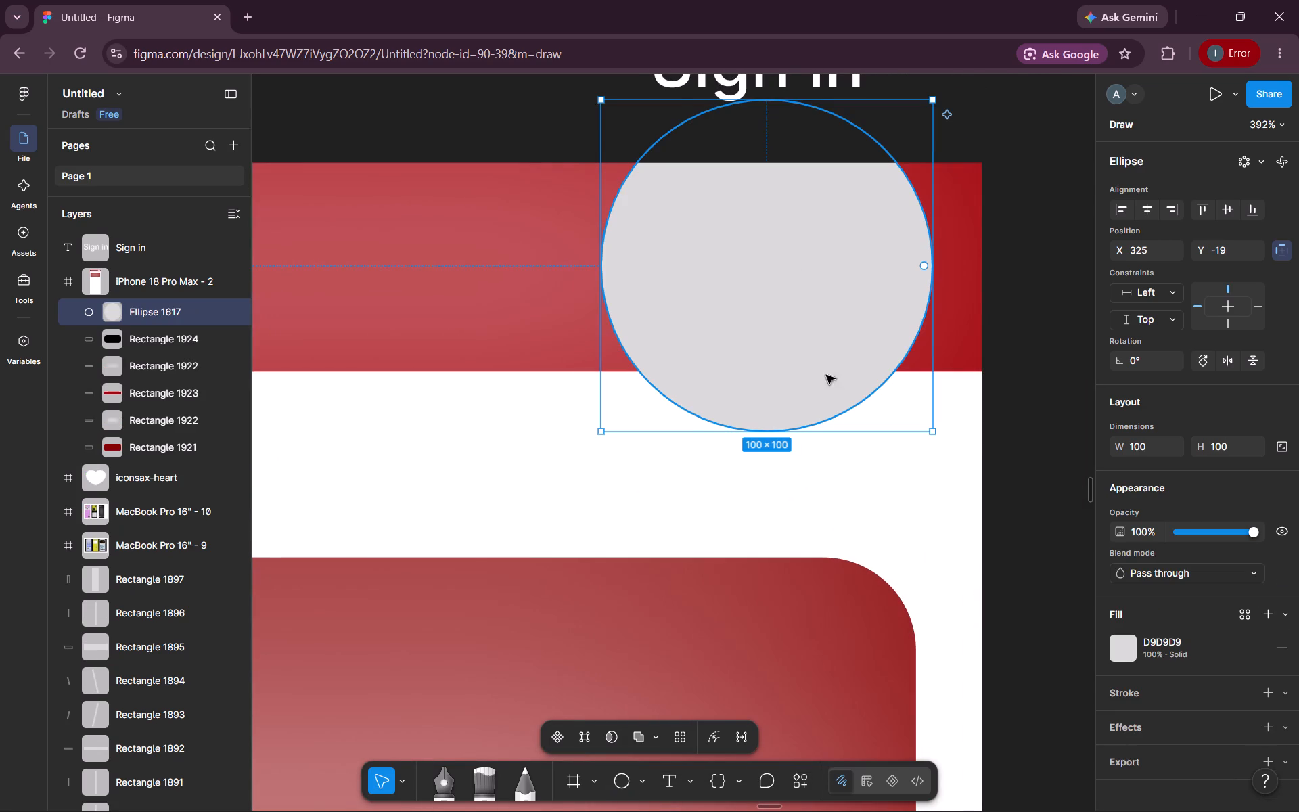
pyautogui.moveTo(934, 432); pyautogui.dragTo(857, 225)
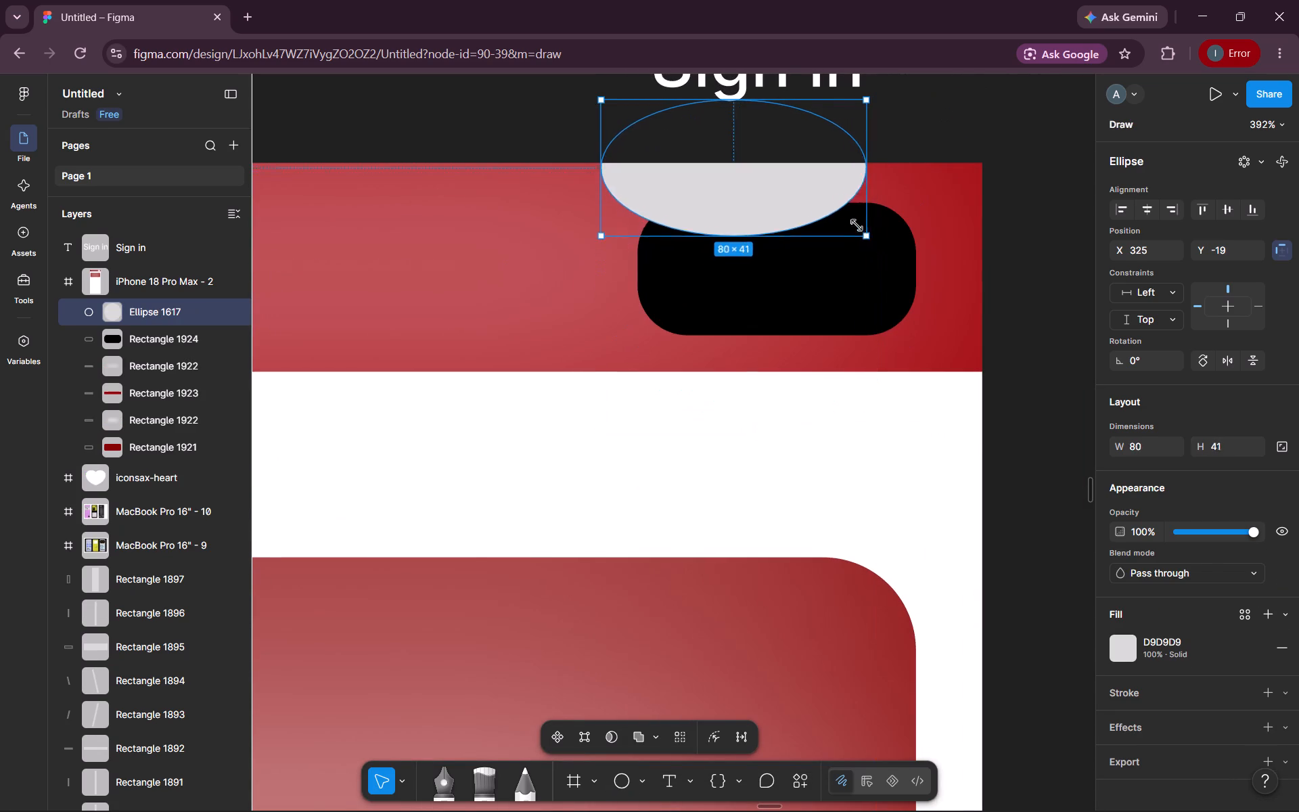
pyautogui.moveTo(857, 225); pyautogui.dragTo(842, 202)
pyautogui.moveTo(764, 173); pyautogui.dragTo(789, 229)
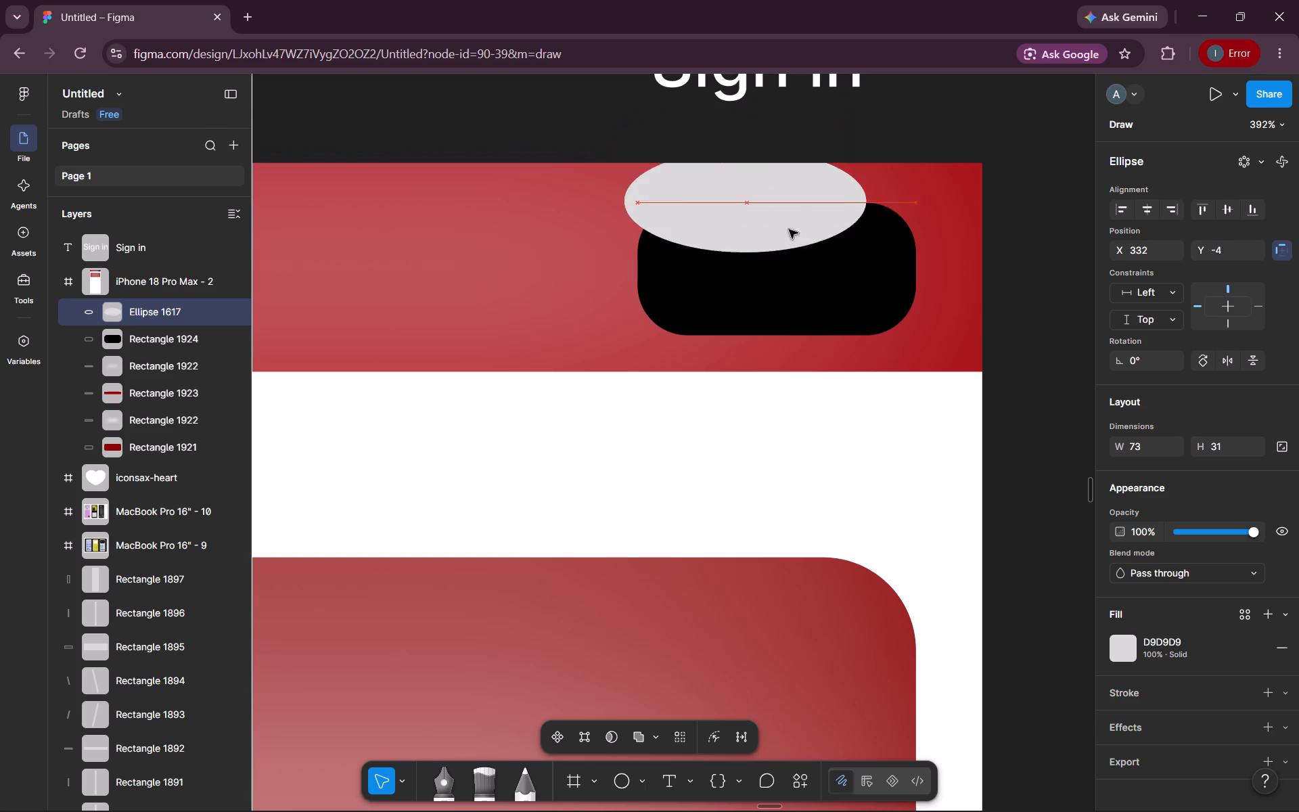
pyautogui.moveTo(789, 229); pyautogui.dragTo(817, 290)
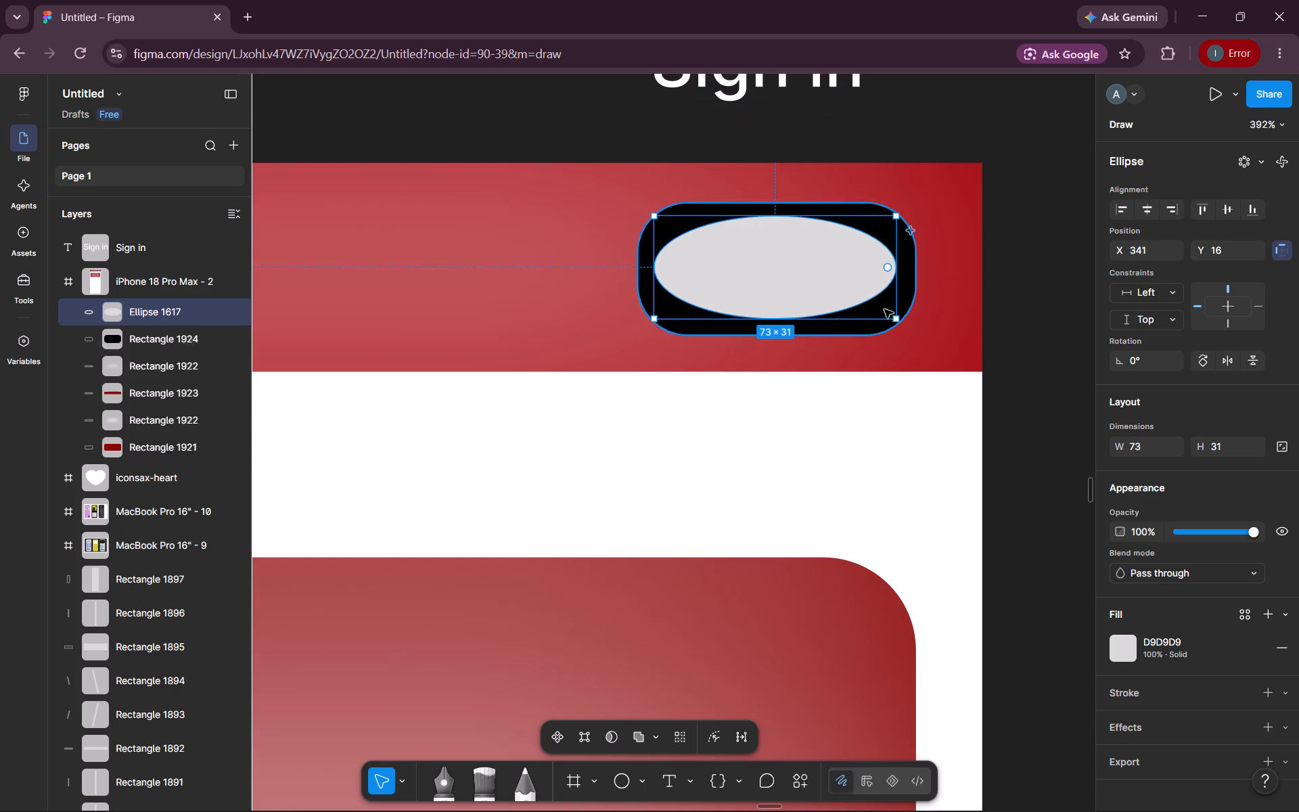
pyautogui.moveTo(895, 319); pyautogui.dragTo(840, 286)
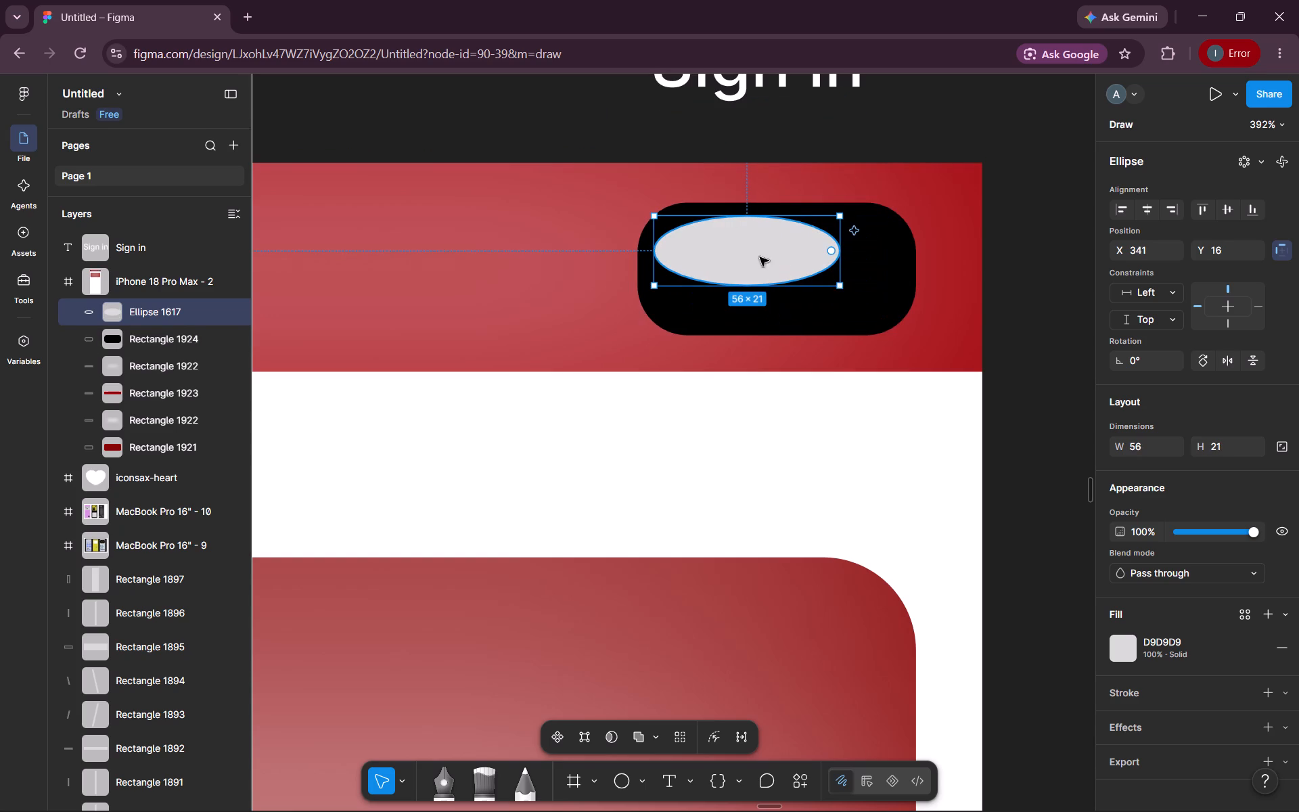
pyautogui.moveTo(747, 252); pyautogui.dragTo(773, 268)
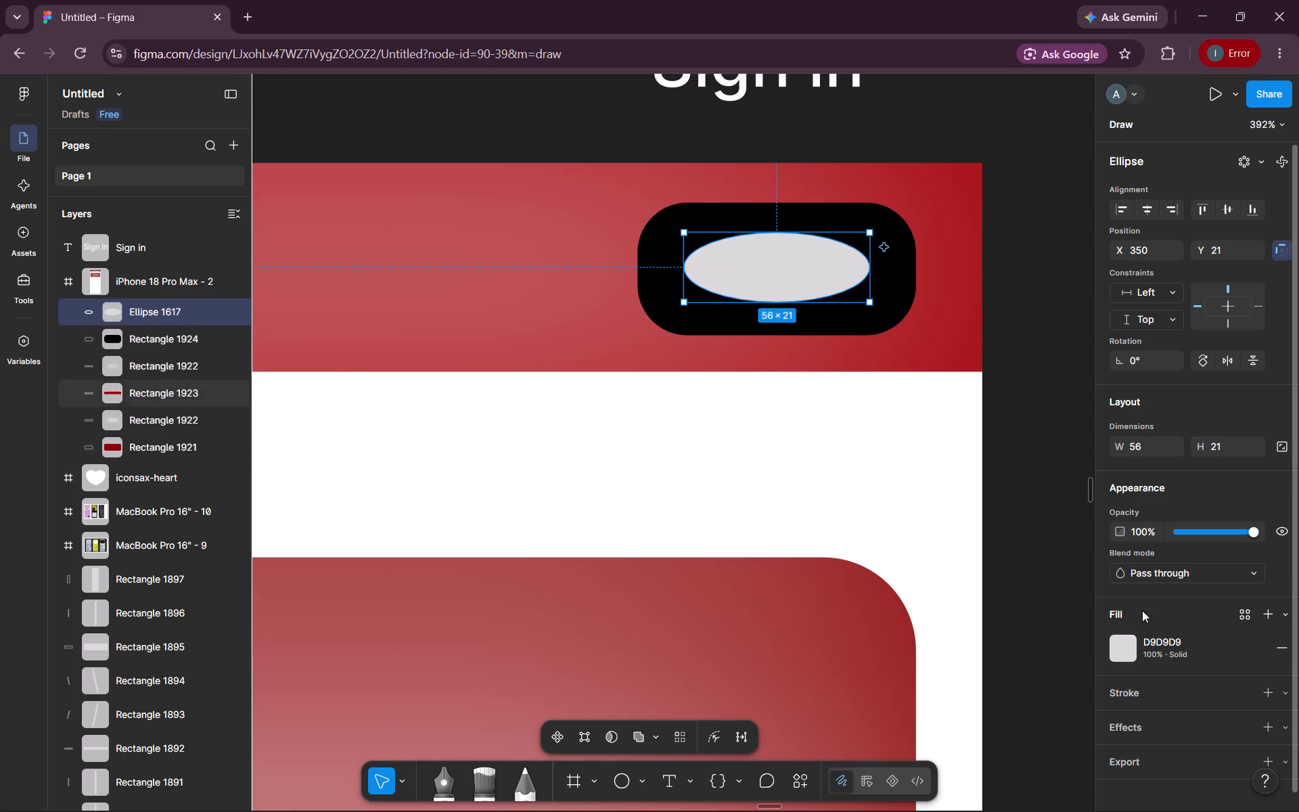
# Change the ellipse's fill to white, FFFFFF.
pyautogui.click(1119, 648)
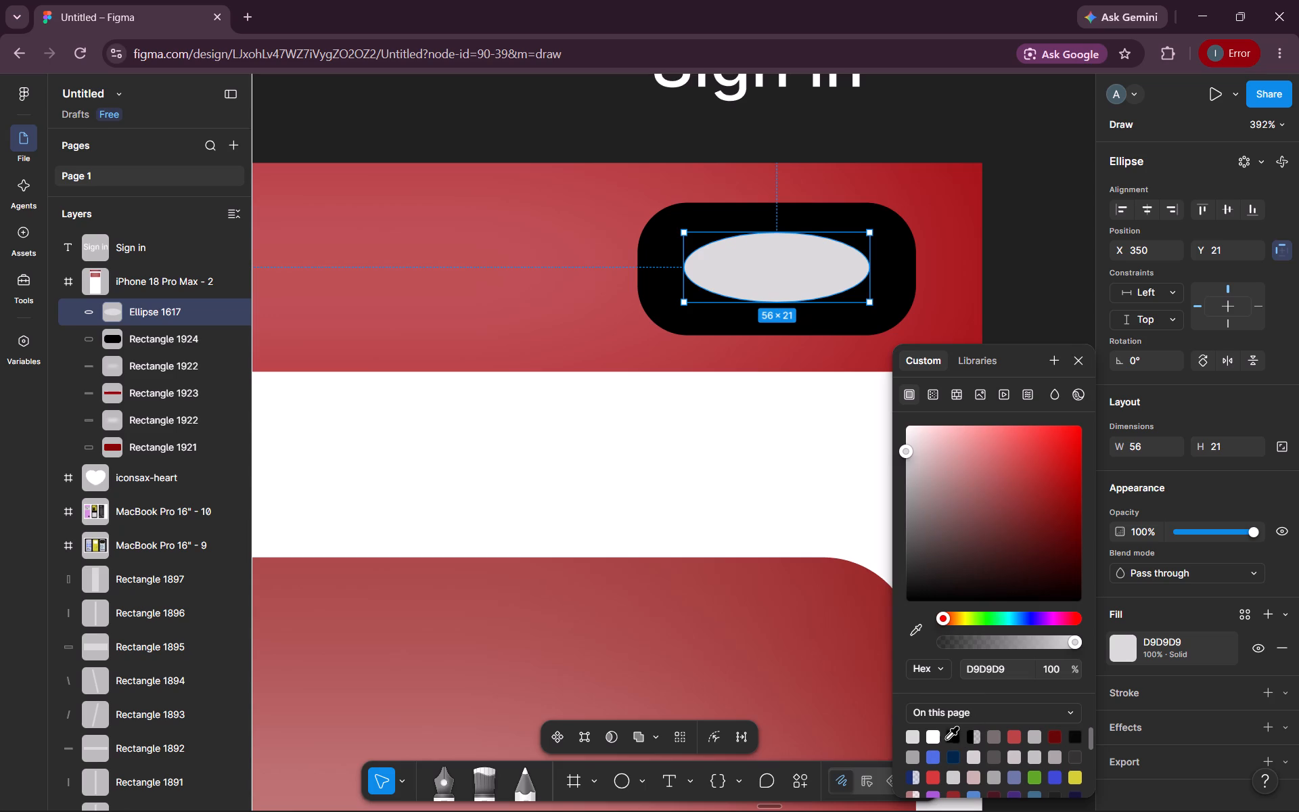
pyautogui.click(933, 733)
pyautogui.click(1173, 490)
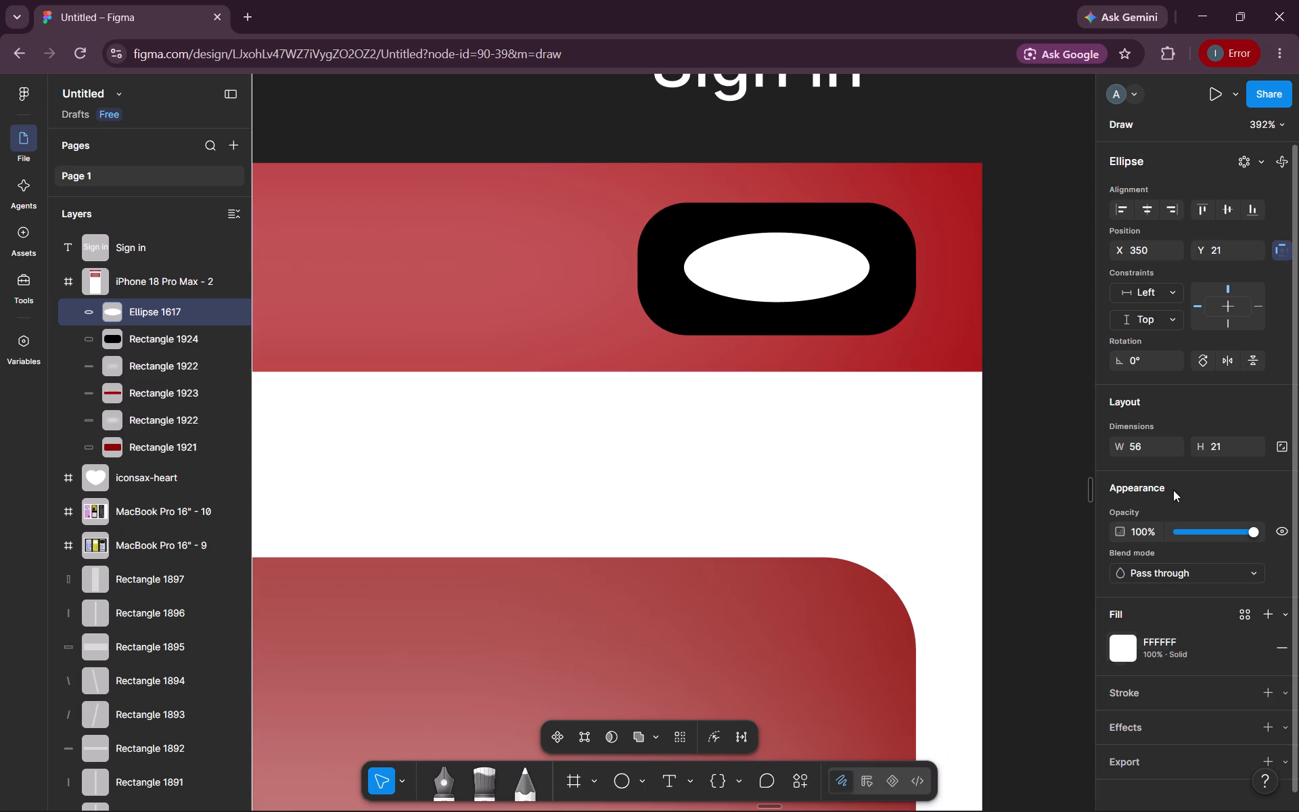
# Add a uniform layer blur of about 33 to the white ellipse.
pyautogui.click(1145, 729)
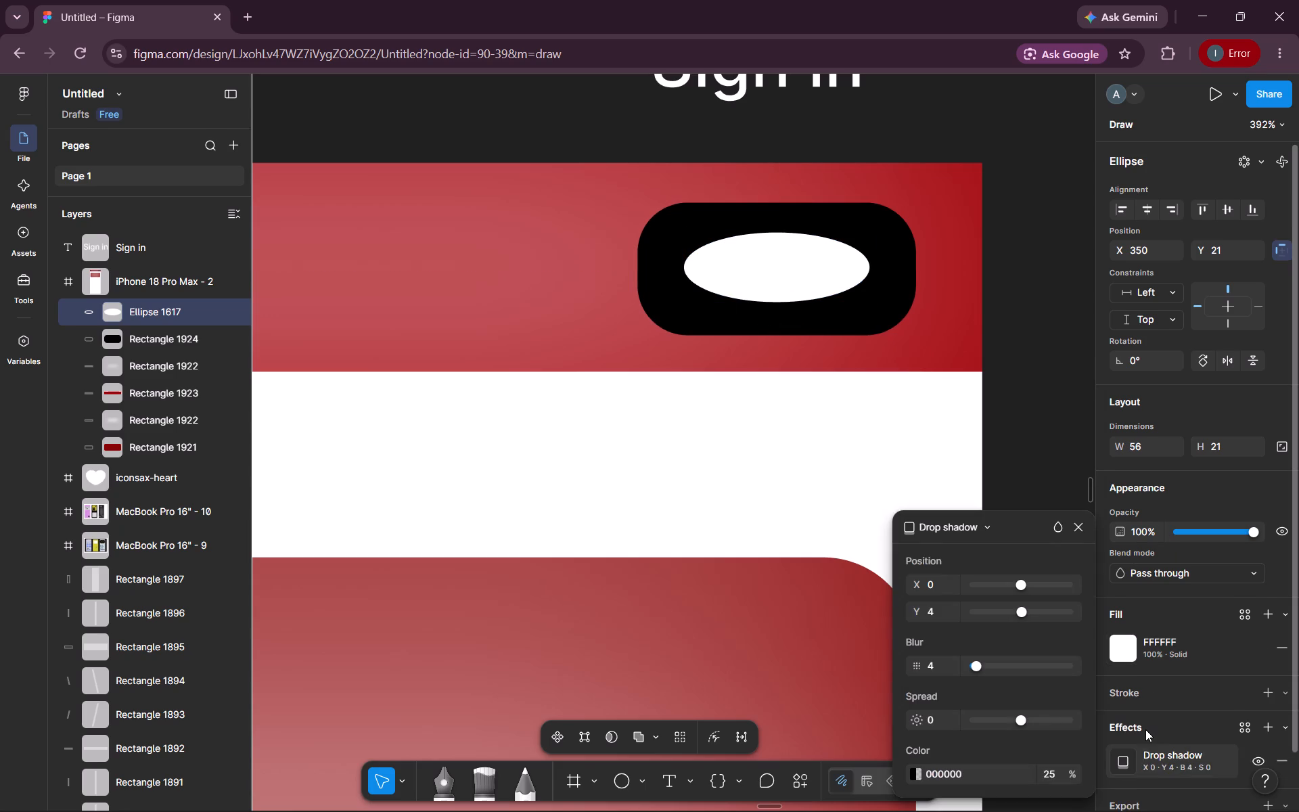
pyautogui.scroll(-1, 1145, 729)
pyautogui.click(969, 526)
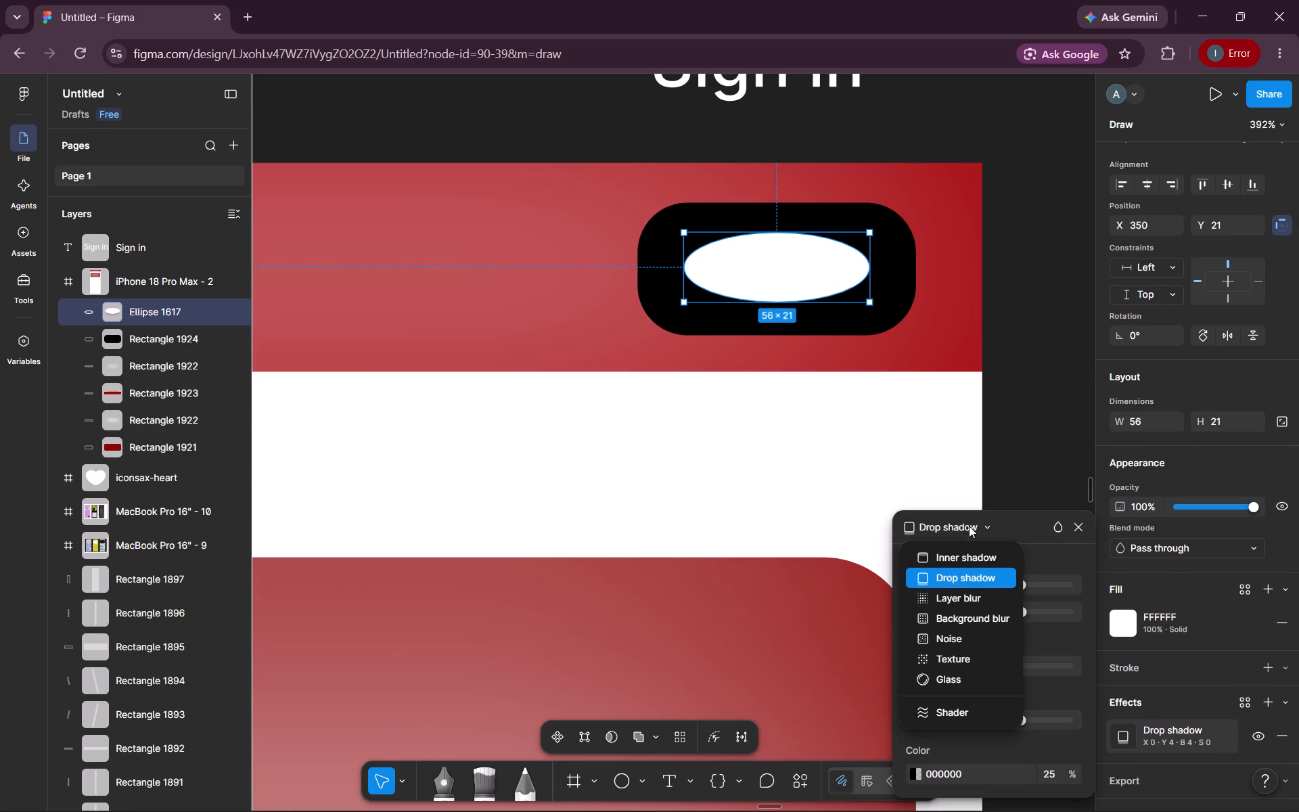
pyautogui.click(966, 593)
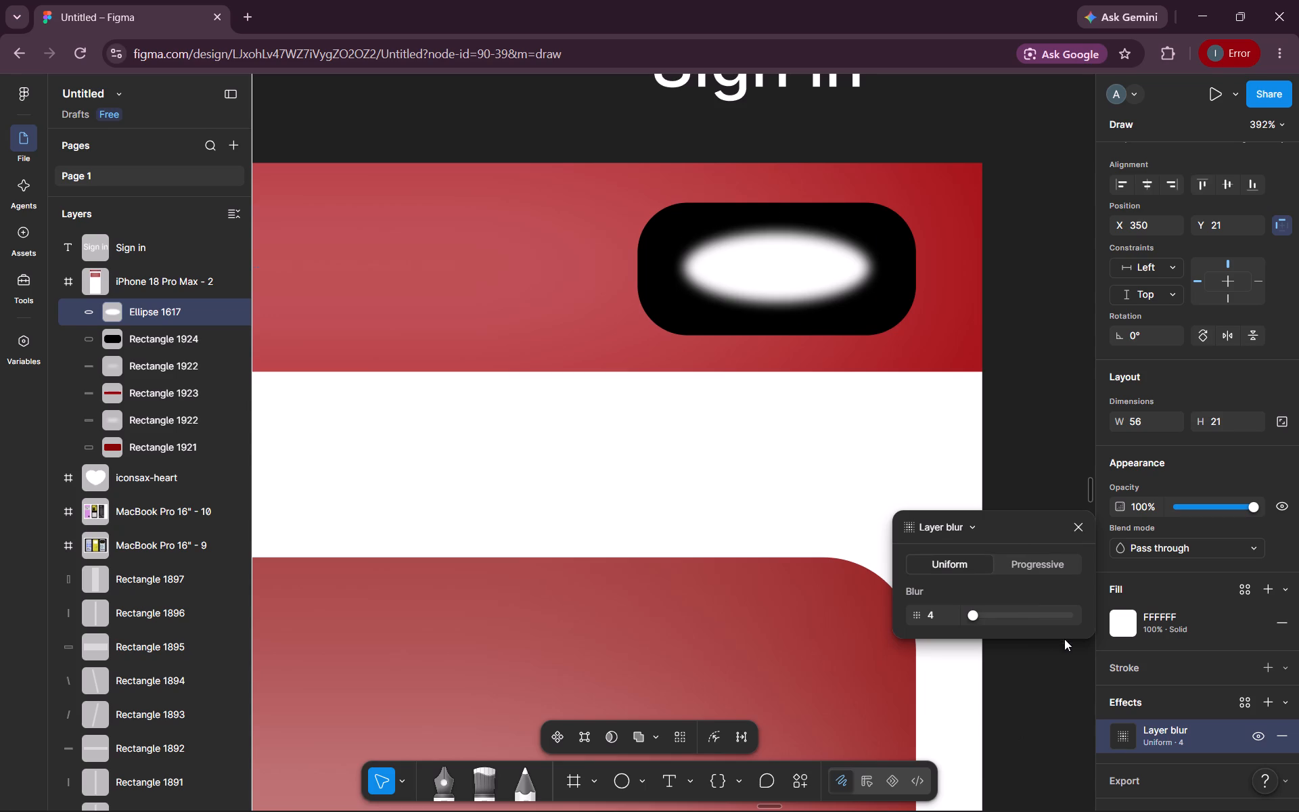
pyautogui.moveTo(973, 613); pyautogui.dragTo(979, 612)
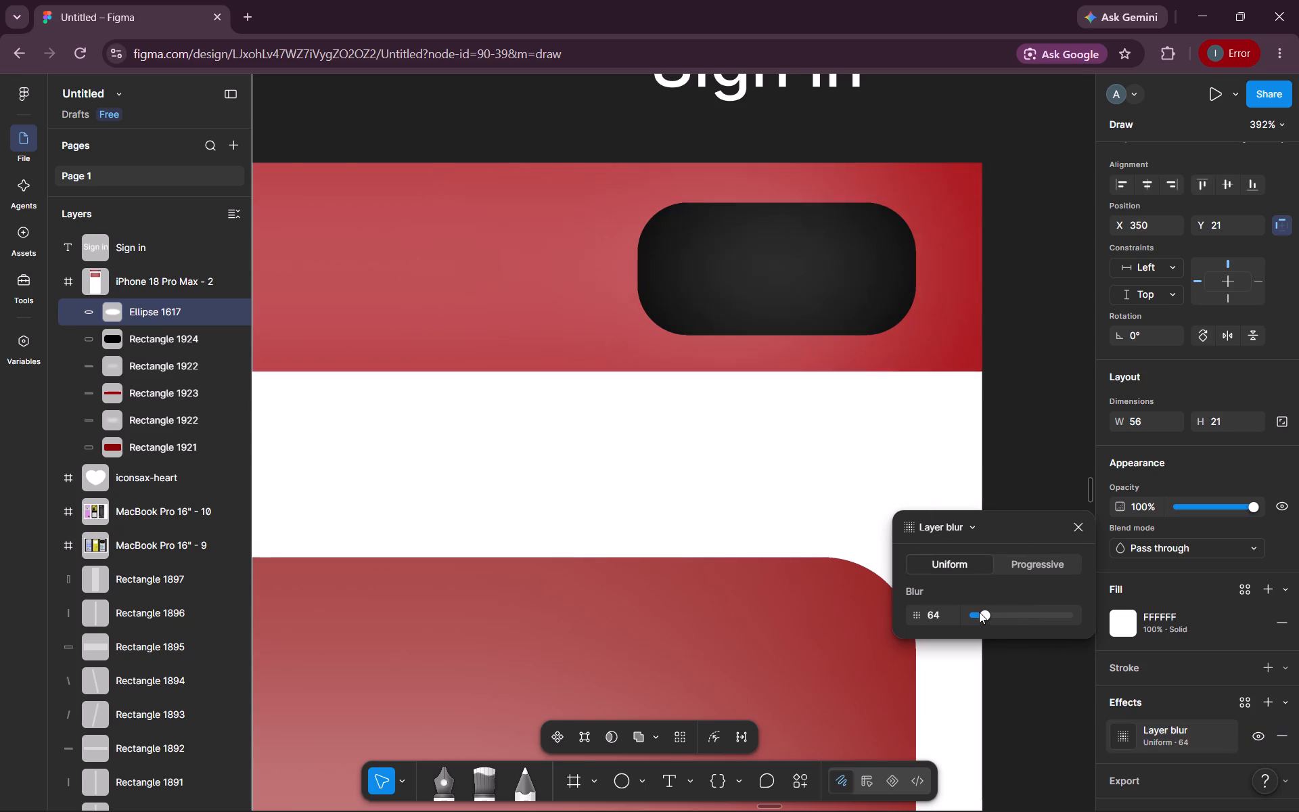
pyautogui.moveTo(979, 612); pyautogui.dragTo(979, 611)
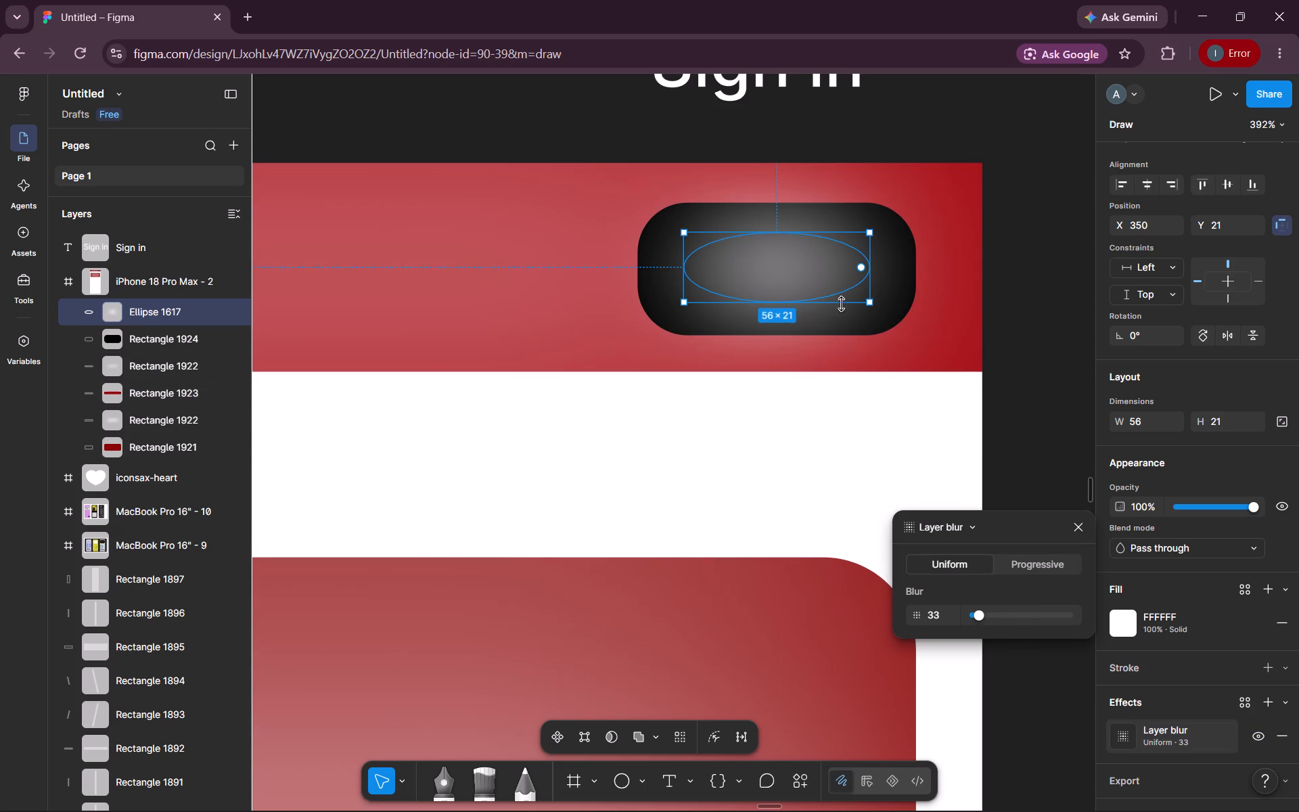
# Shrink the blurred ellipse to about 54 × 17 and recentre it on the black button at about X 351, Y 23.
pyautogui.moveTo(868, 305); pyautogui.dragTo(863, 290)
pyautogui.moveTo(781, 254); pyautogui.dragTo(785, 263)
pyautogui.click(1007, 294)
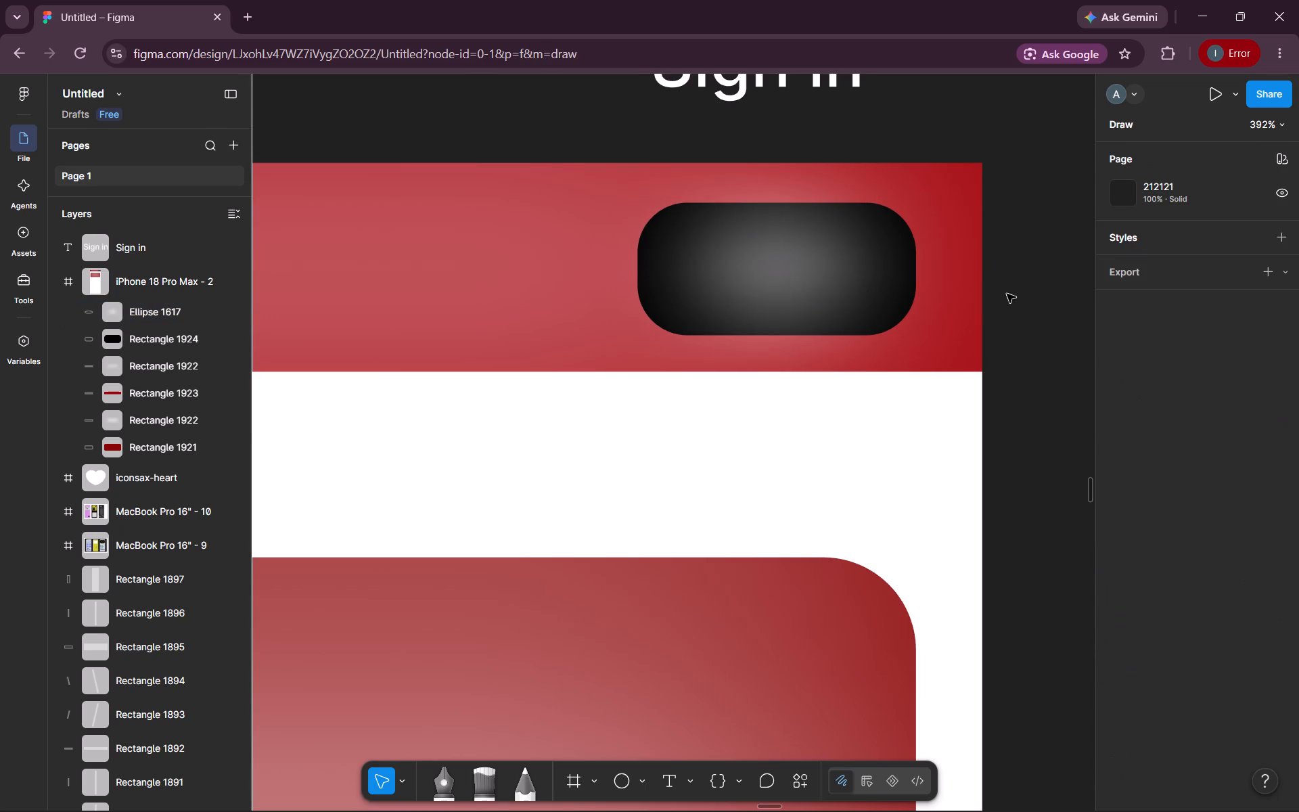
# Widen the blurred ellipse on both sides to a width of about 68, starting at about X 344.
pyautogui.hscroll(1, 1007, 294)
pyautogui.click(869, 266)
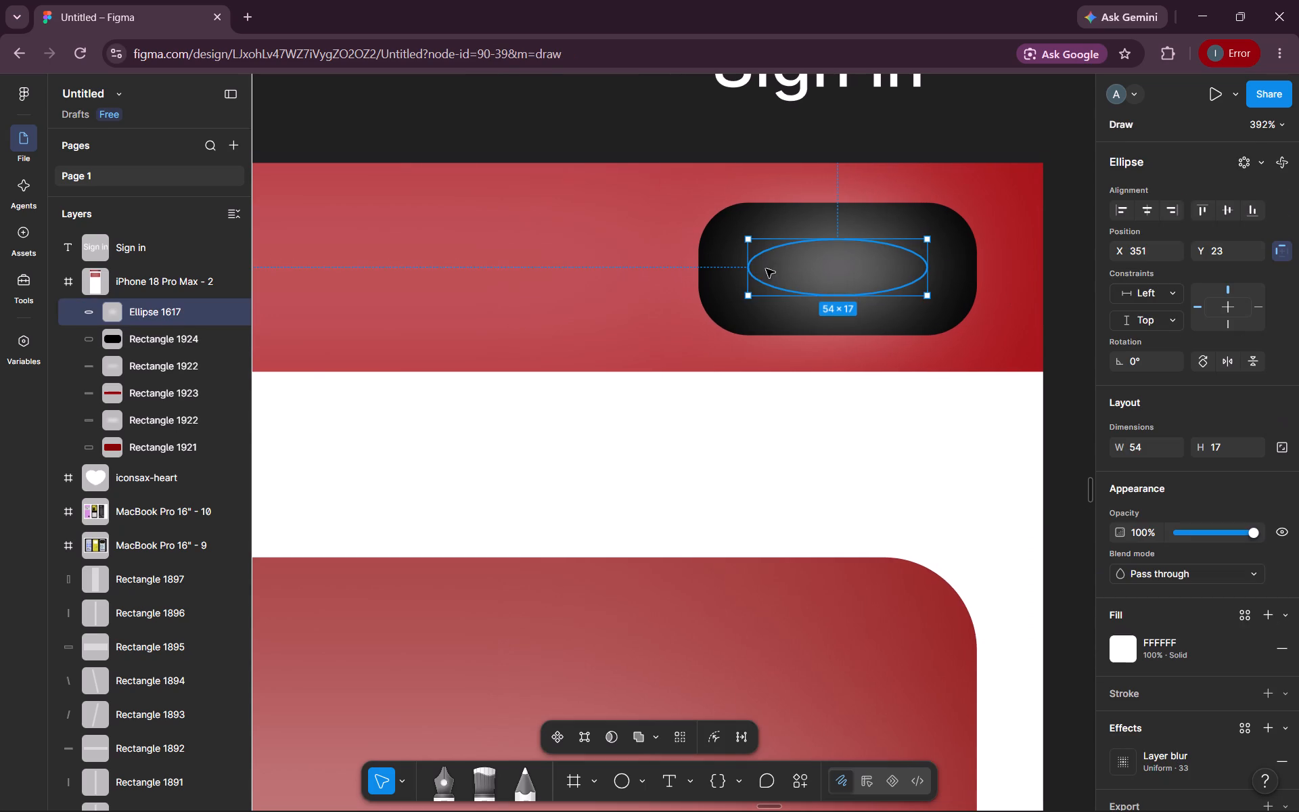
pyautogui.moveTo(750, 269); pyautogui.dragTo(723, 272)
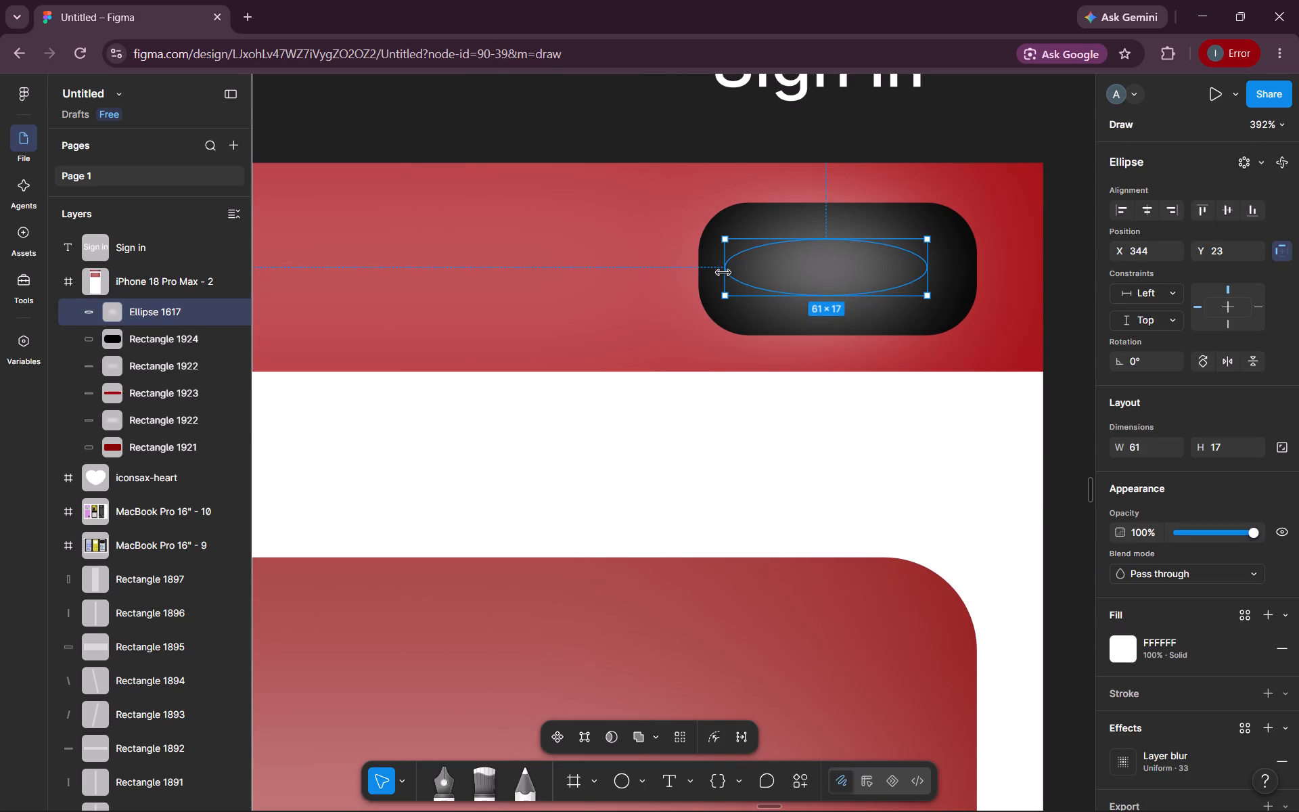
pyautogui.moveTo(723, 272); pyautogui.dragTo(724, 272)
pyautogui.moveTo(924, 262); pyautogui.dragTo(935, 261)
pyautogui.moveTo(935, 261); pyautogui.dragTo(951, 258)
pyautogui.click(1065, 288)
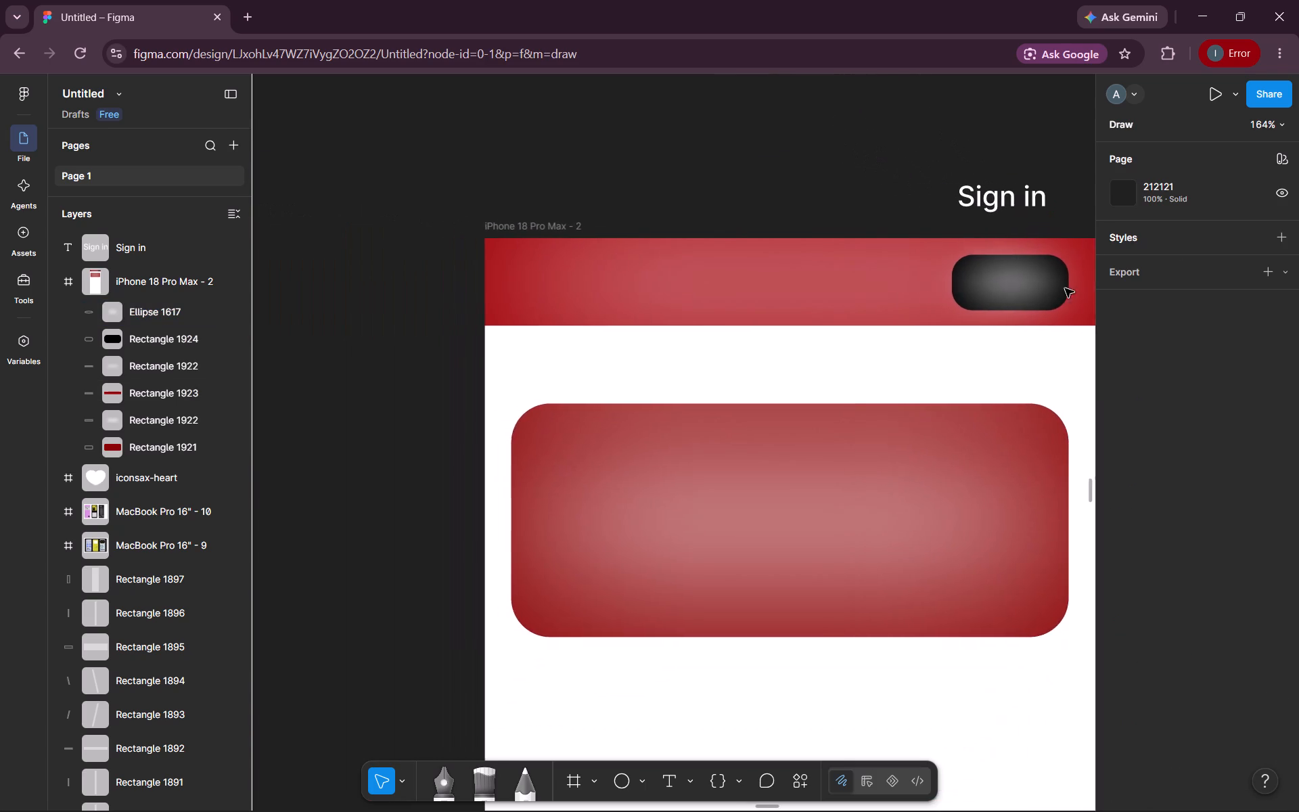
# Lower the blurred ellipse's opacity to about 69%.
pyautogui.click(949, 279)
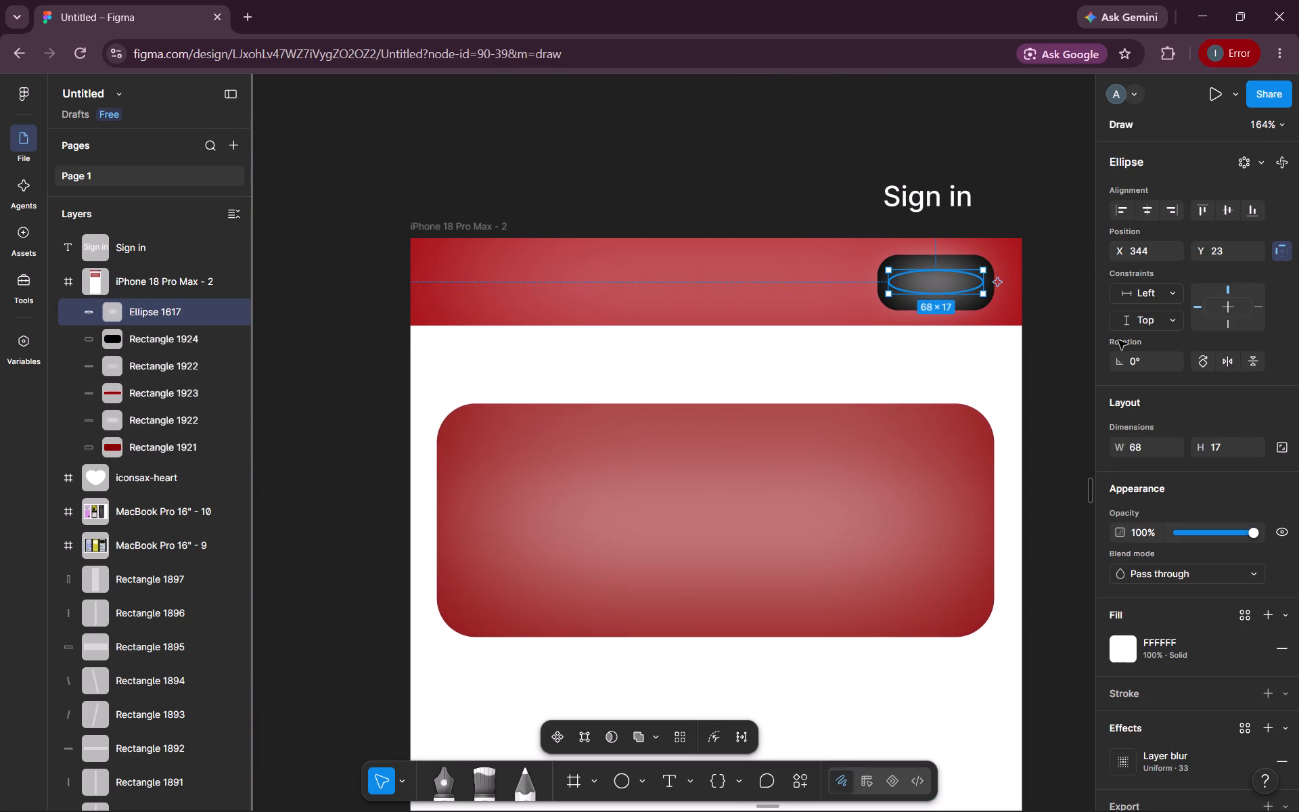
pyautogui.click(1225, 528)
pyautogui.click(1225, 528)
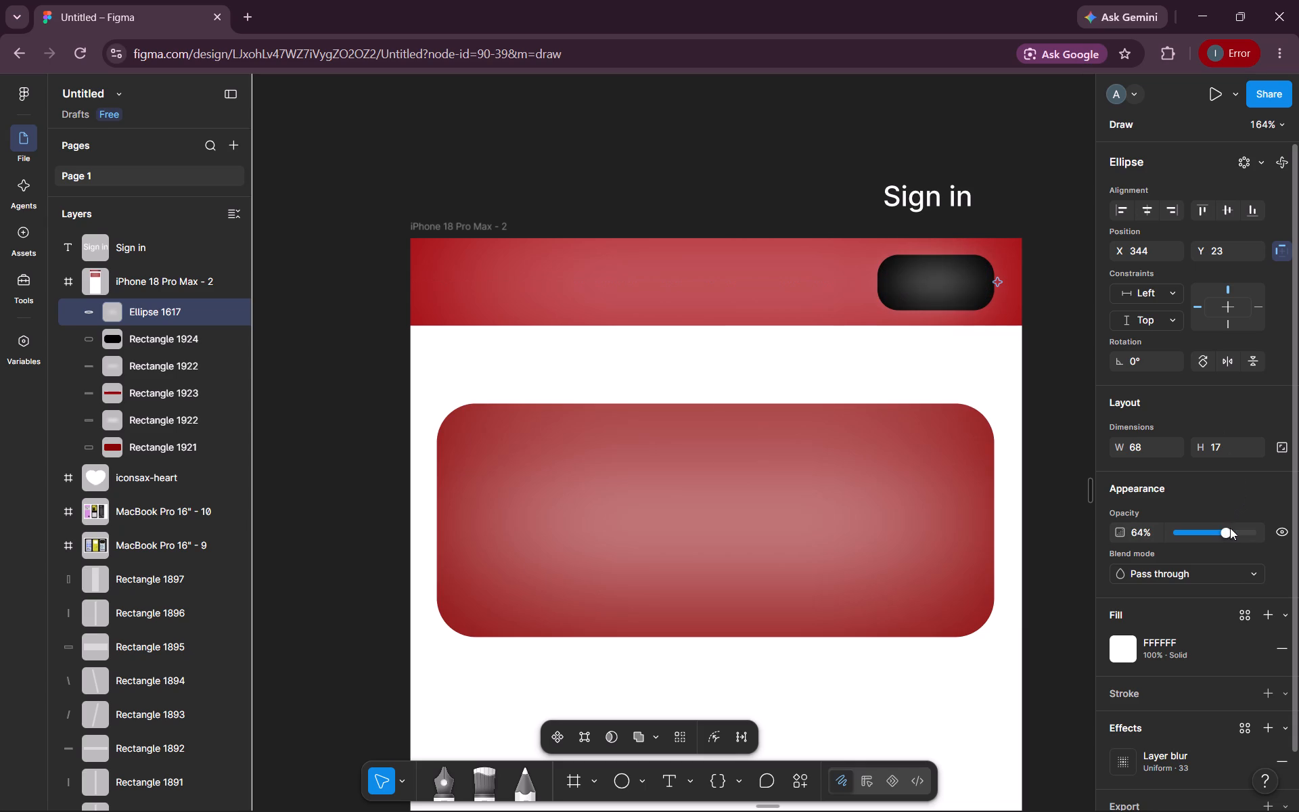
pyautogui.click(1181, 482)
# Group the blurred white ellipse with the black rounded rectangle beneath it in the header.
pyautogui.hscroll(1, 1181, 482)
pyautogui.click(1043, 428)
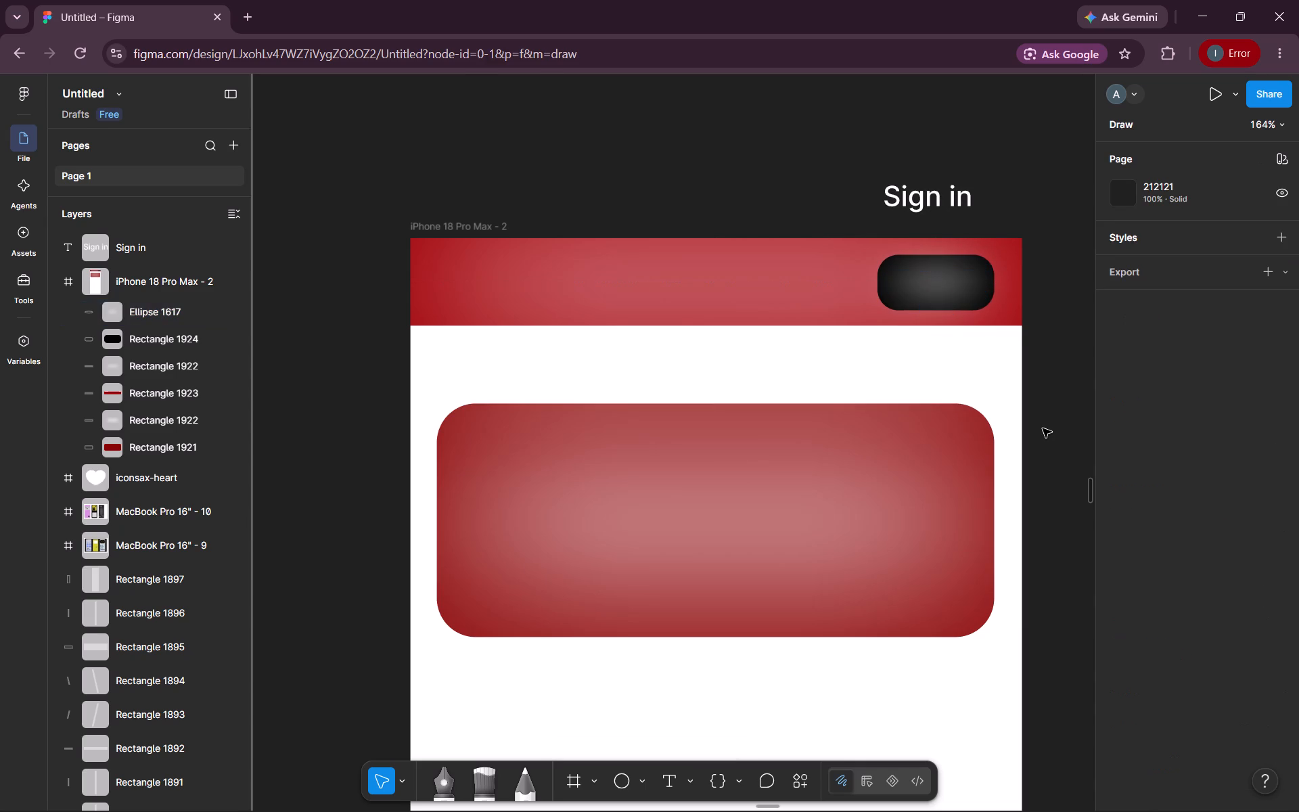
pyautogui.click(966, 275)
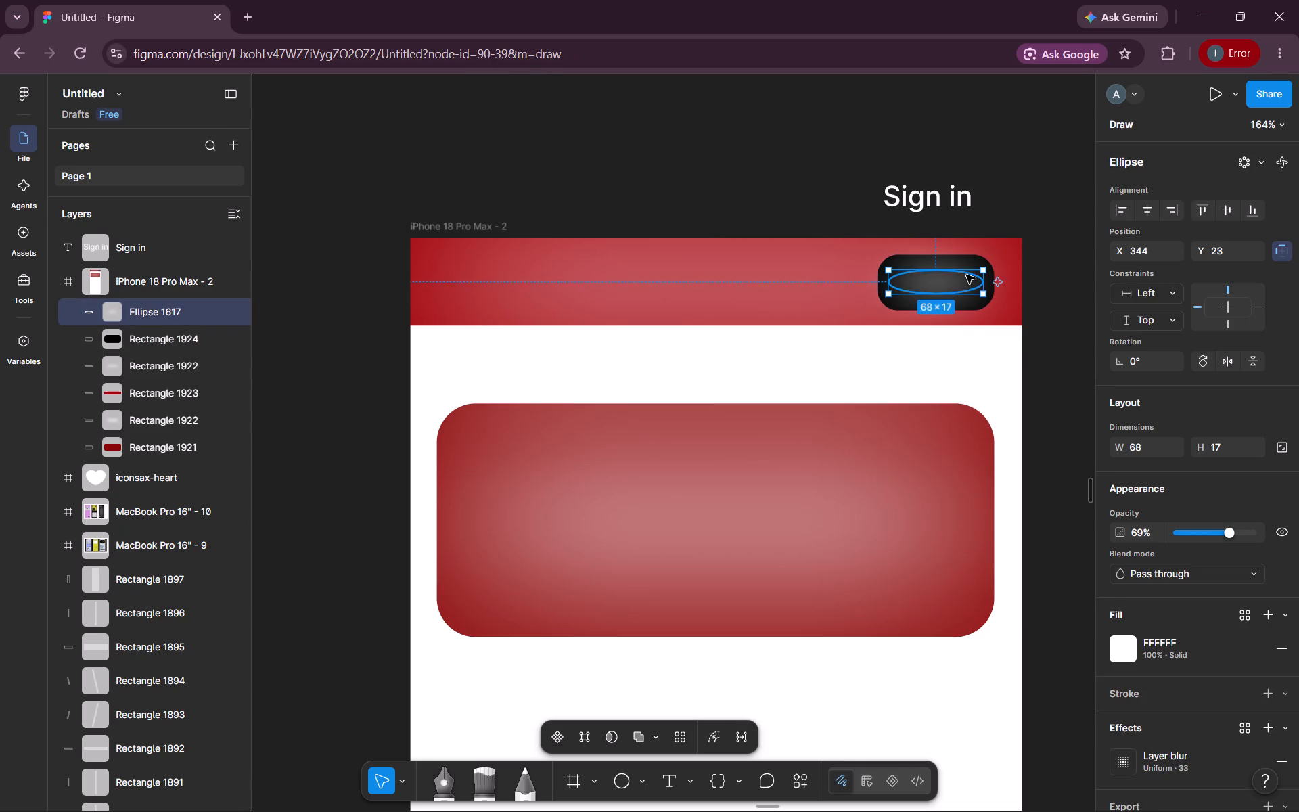
pyautogui.keyDown('shift'); pyautogui.click(968, 261); pyautogui.keyUp('shift')
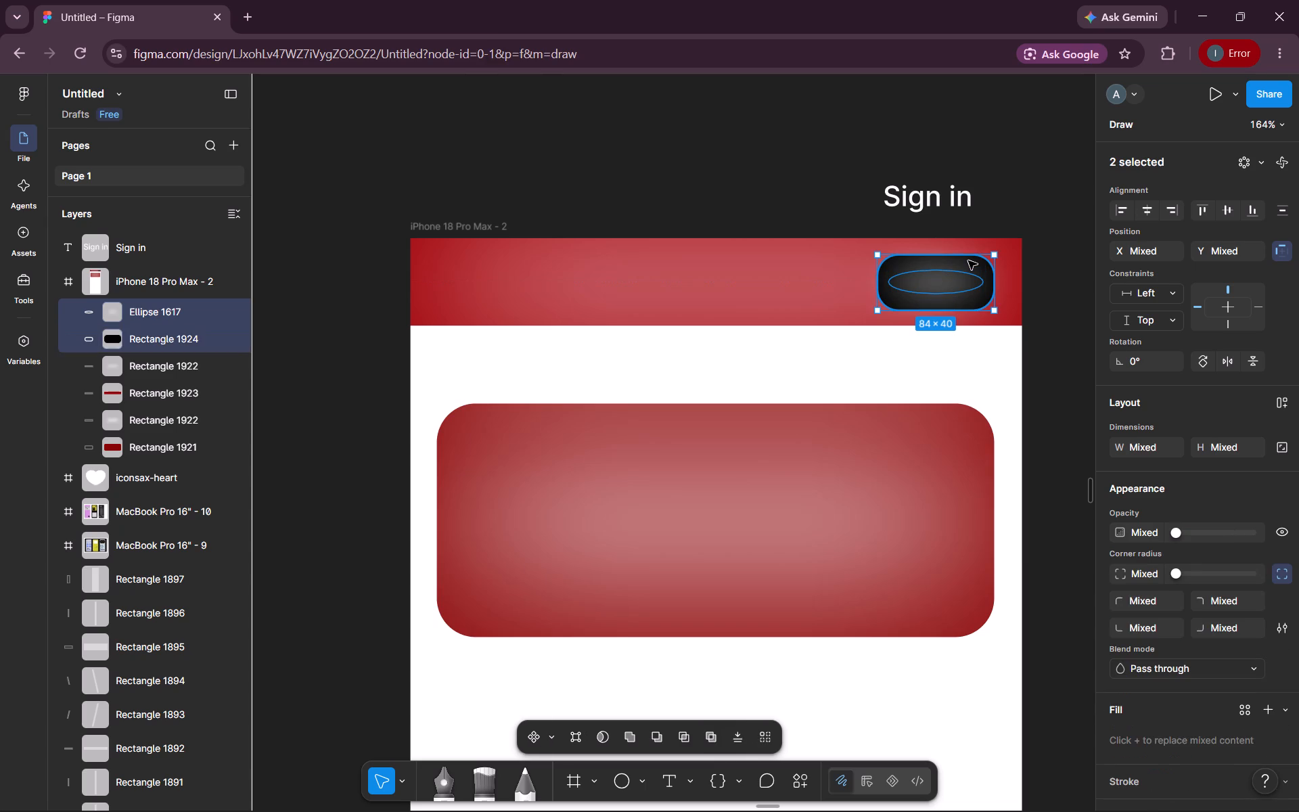
pyautogui.hotkey('ctrl', 'g')
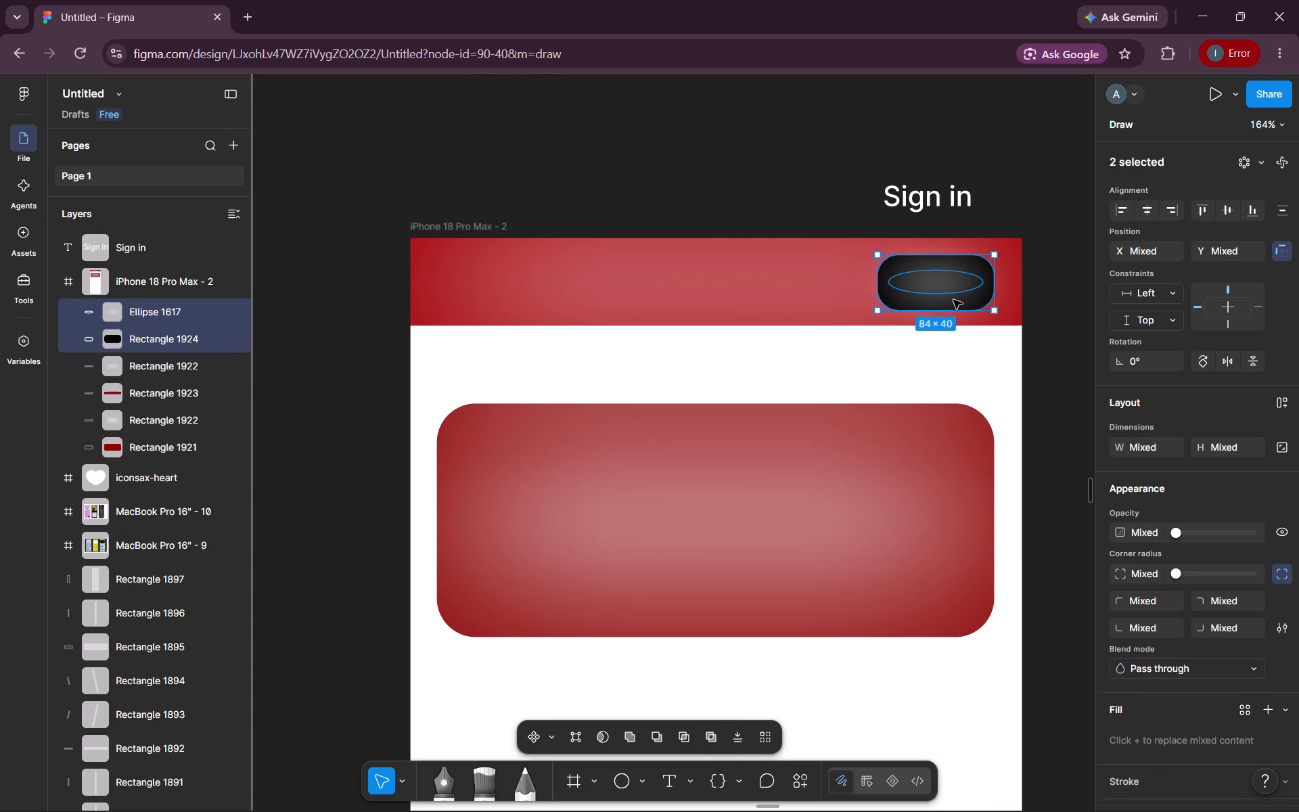
pyautogui.click(1039, 294)
# Duplicate the black button group and place the copy near the header's left edge at about X 19, Y 12.
pyautogui.click(988, 294)
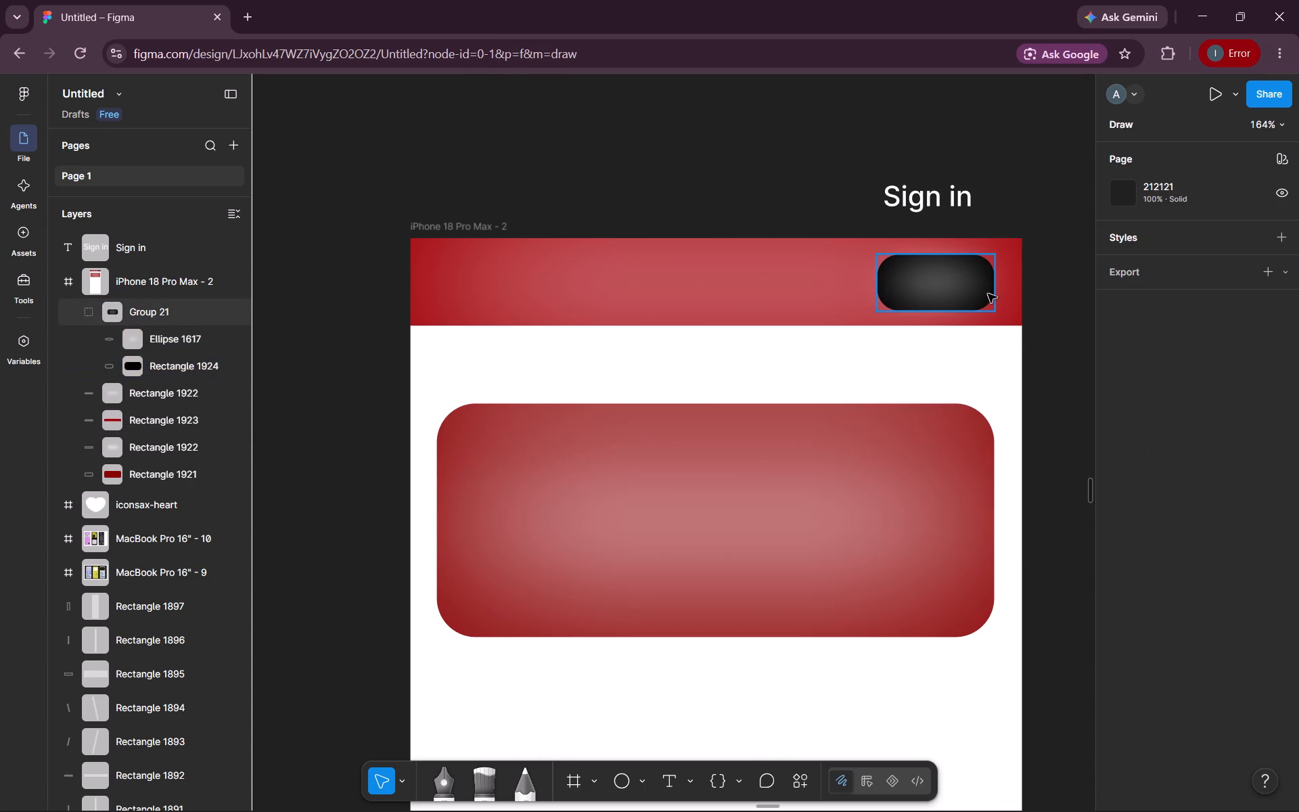
pyautogui.keyDown('alt'); pyautogui.moveTo(962, 286); pyautogui.dragTo(952, 286); pyautogui.keyUp('alt')
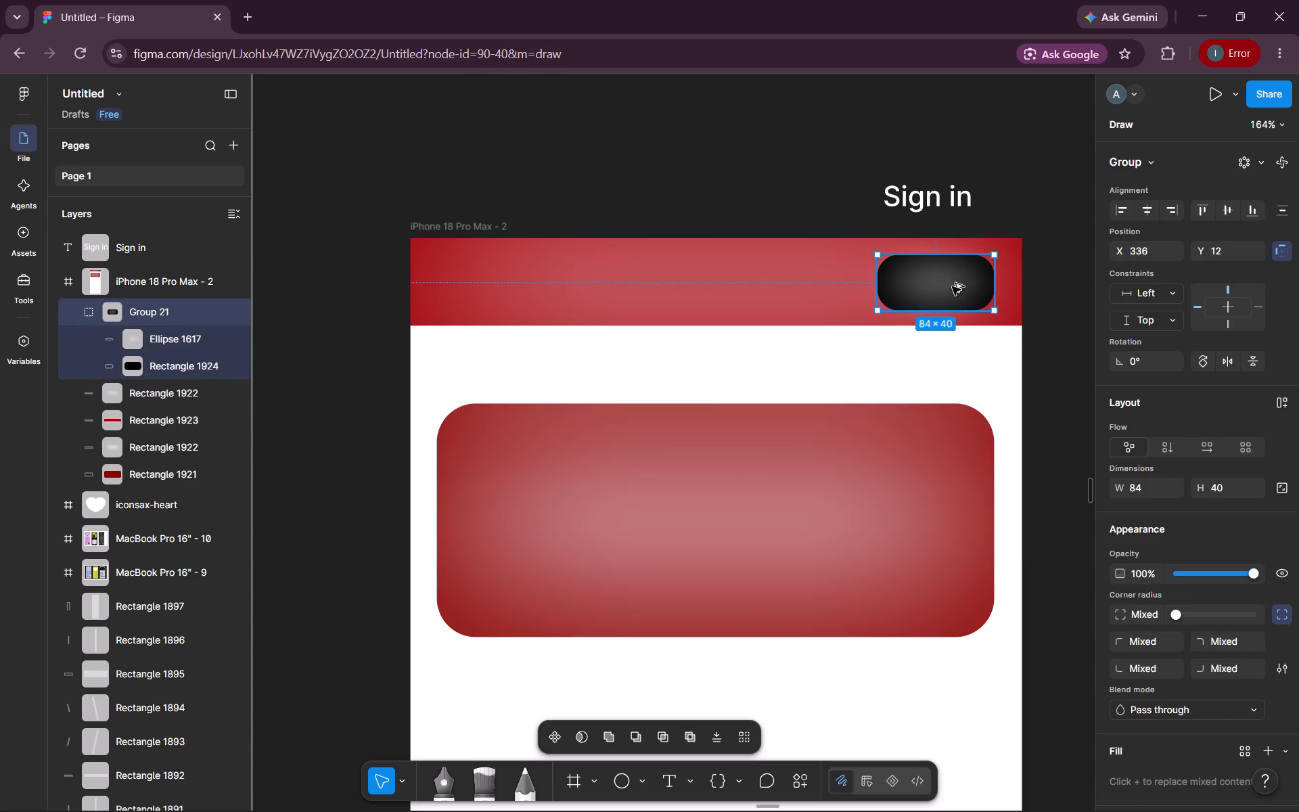
pyautogui.keyDown('alt'); pyautogui.moveTo(952, 286); pyautogui.dragTo(577, 288); pyautogui.keyUp('alt')
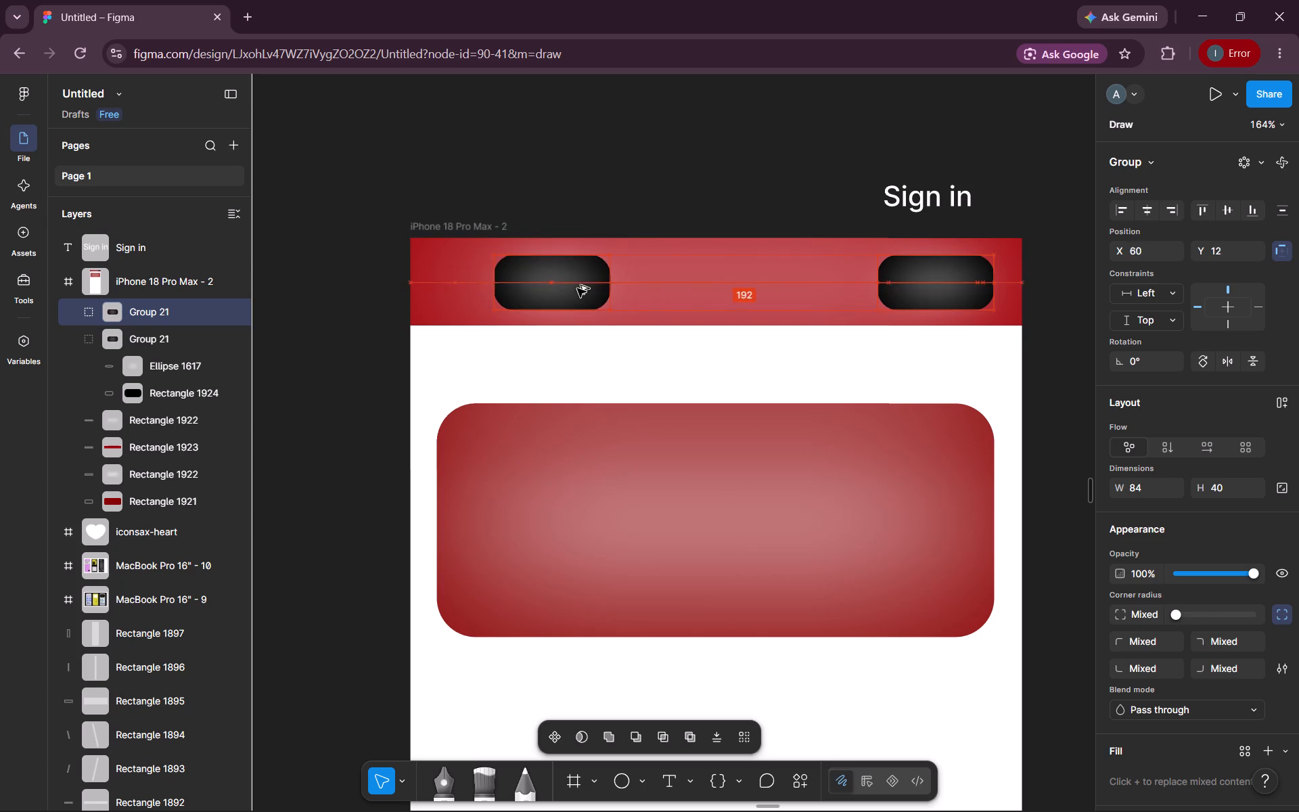
pyautogui.keyDown('alt'); pyautogui.moveTo(577, 288); pyautogui.dragTo(520, 284); pyautogui.keyUp('alt')
# Narrow the copied black button group to about 46 × 40, keeping its left edge in place.
pyautogui.moveTo(557, 280); pyautogui.dragTo(498, 281)
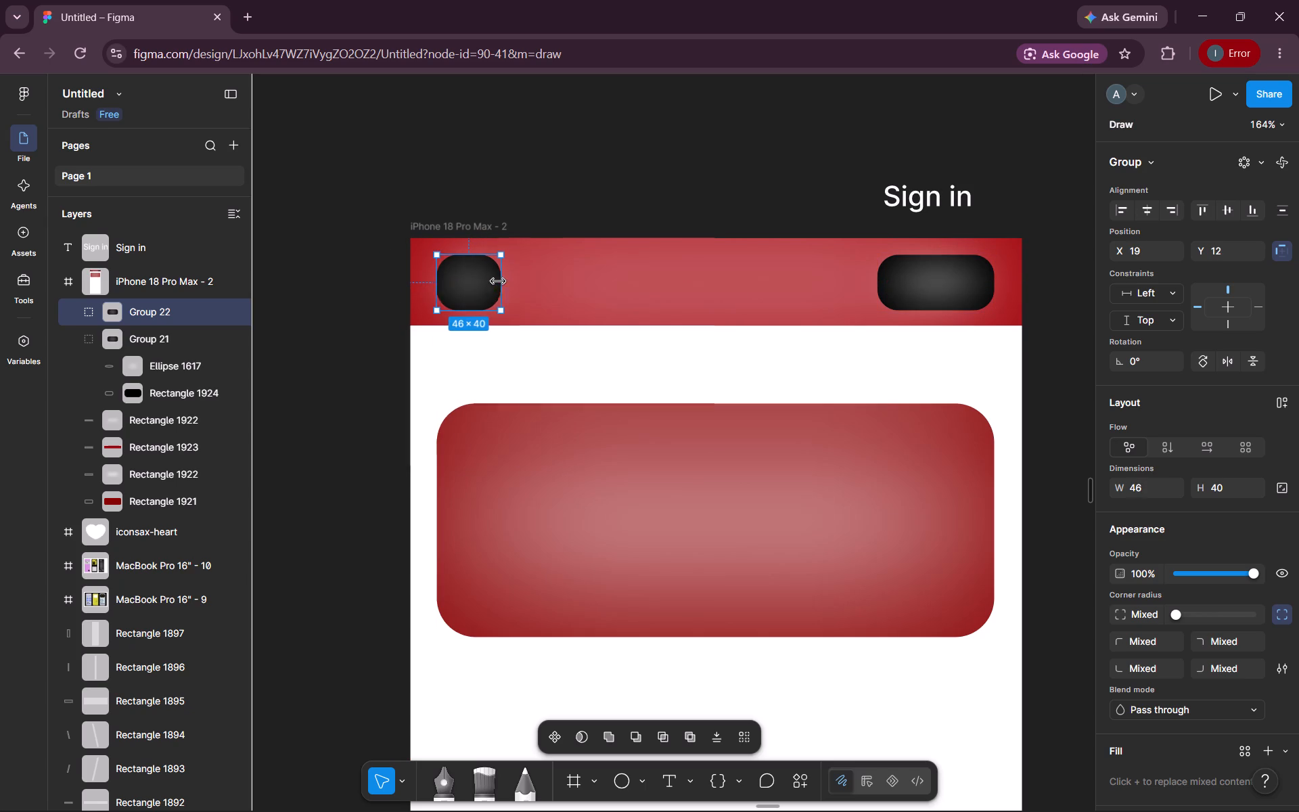
pyautogui.moveTo(498, 281); pyautogui.dragTo(497, 281)
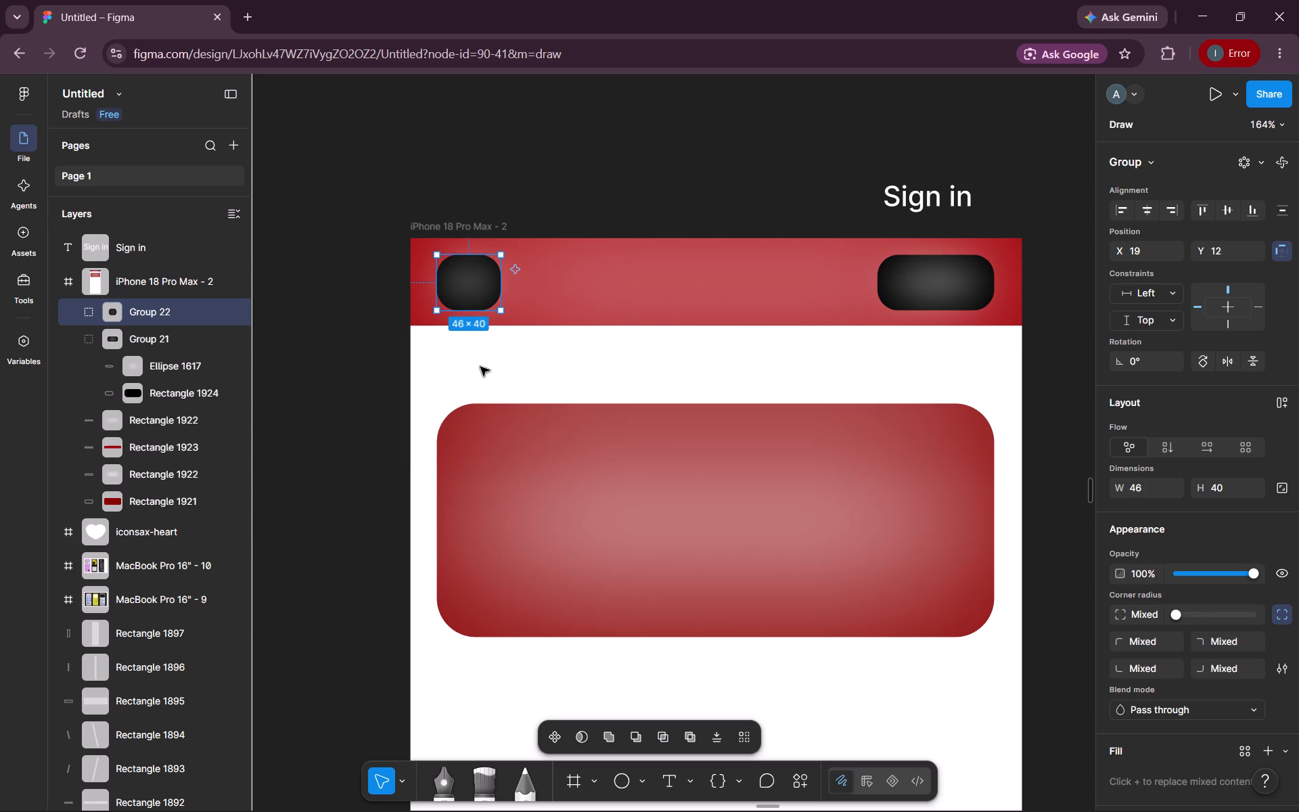
pyautogui.click(478, 282)
pyautogui.click(388, 311)
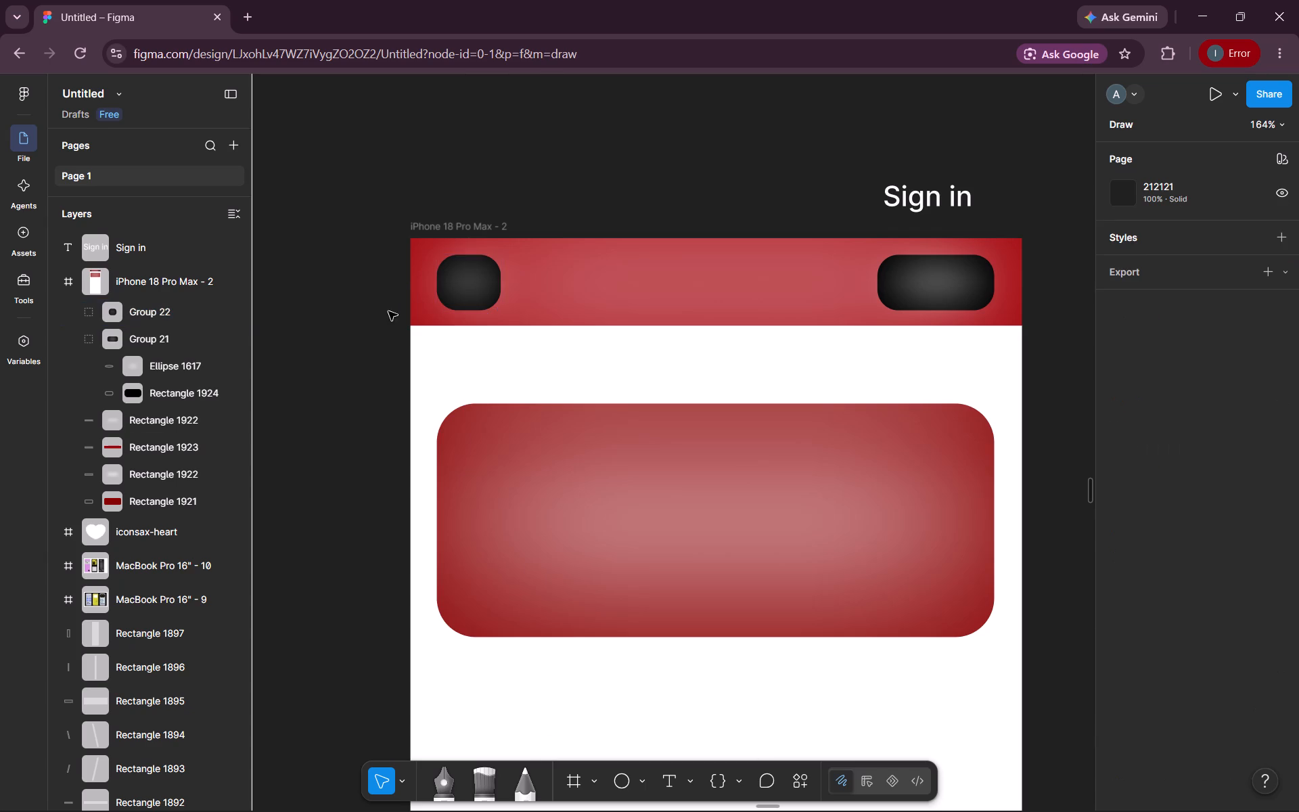
# Draw an ellipse about 23 × 21 inside the small black button at about X 32, Y 22.
pyautogui.hscroll(-2, 388, 311)
pyautogui.scroll(-1, 388, 311)
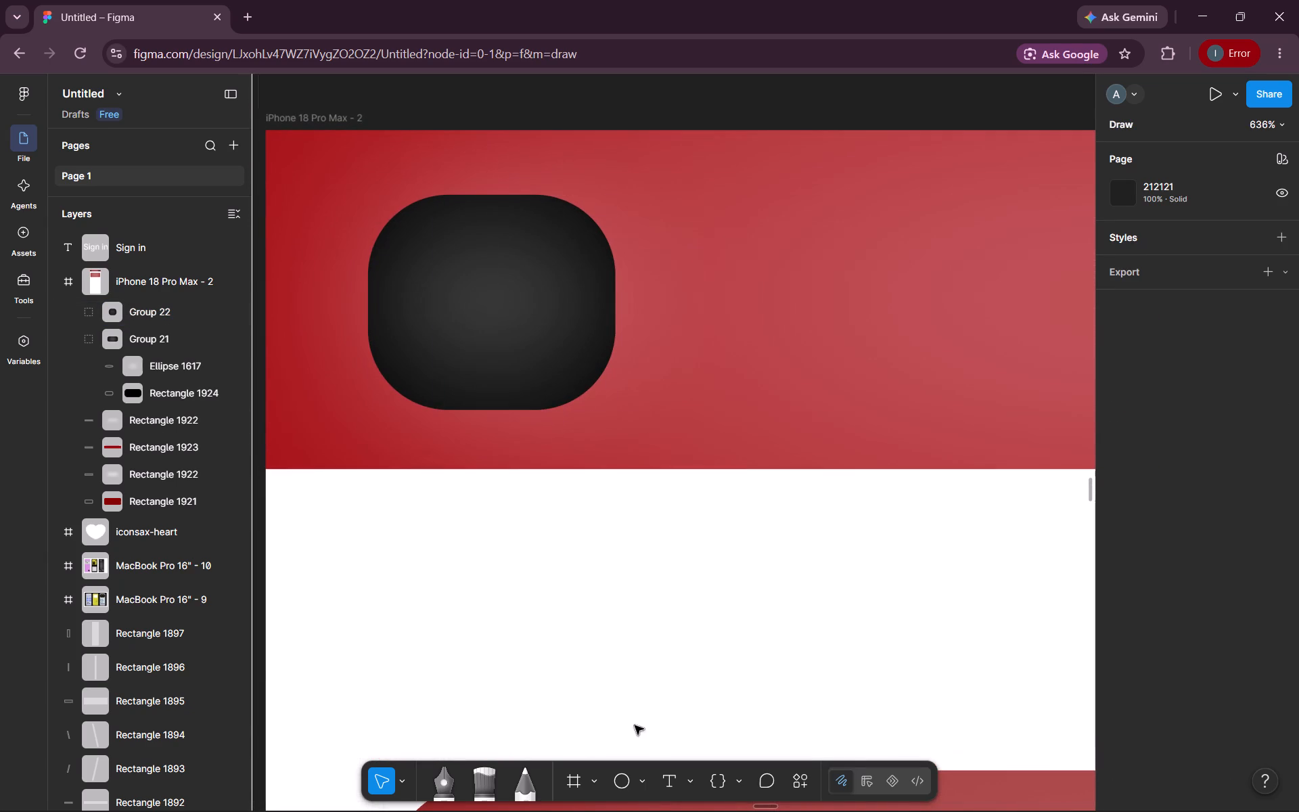
pyautogui.click(624, 778)
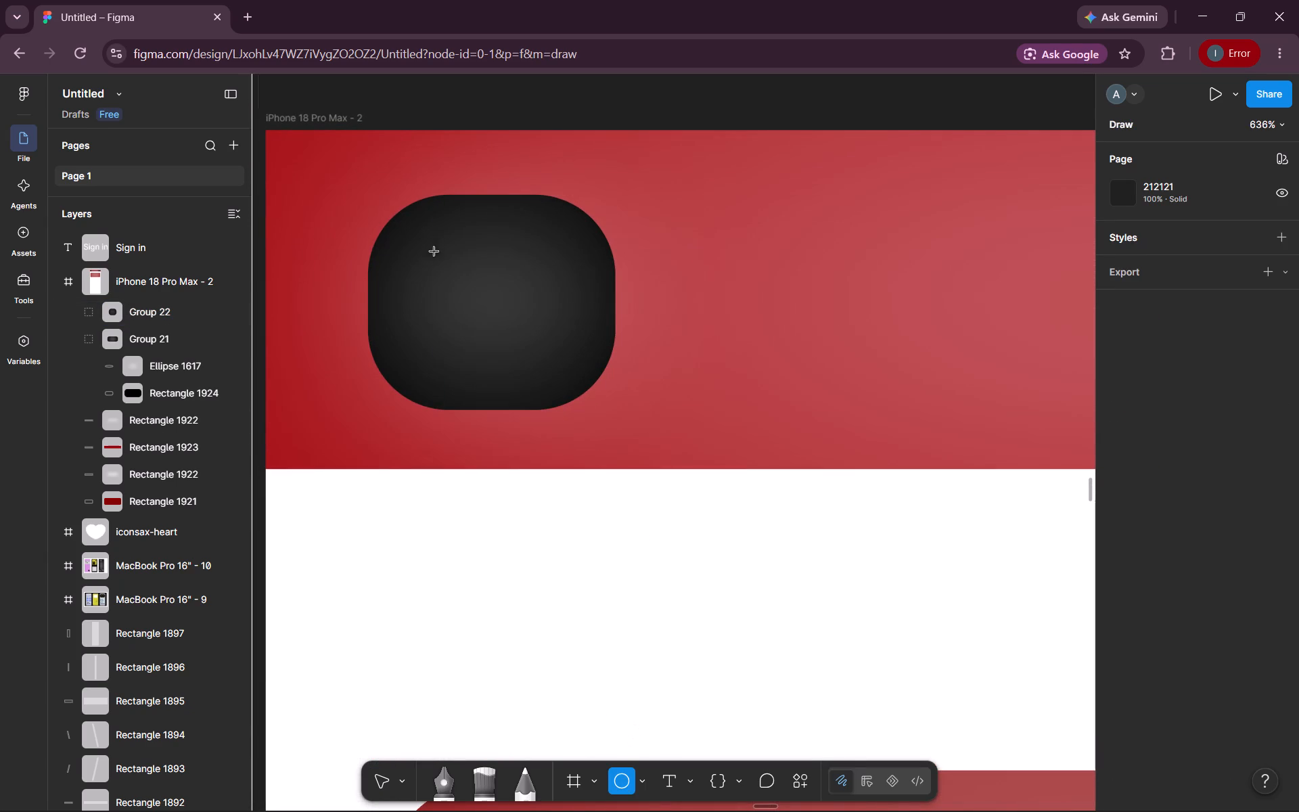
pyautogui.moveTo(436, 247); pyautogui.dragTo(504, 316)
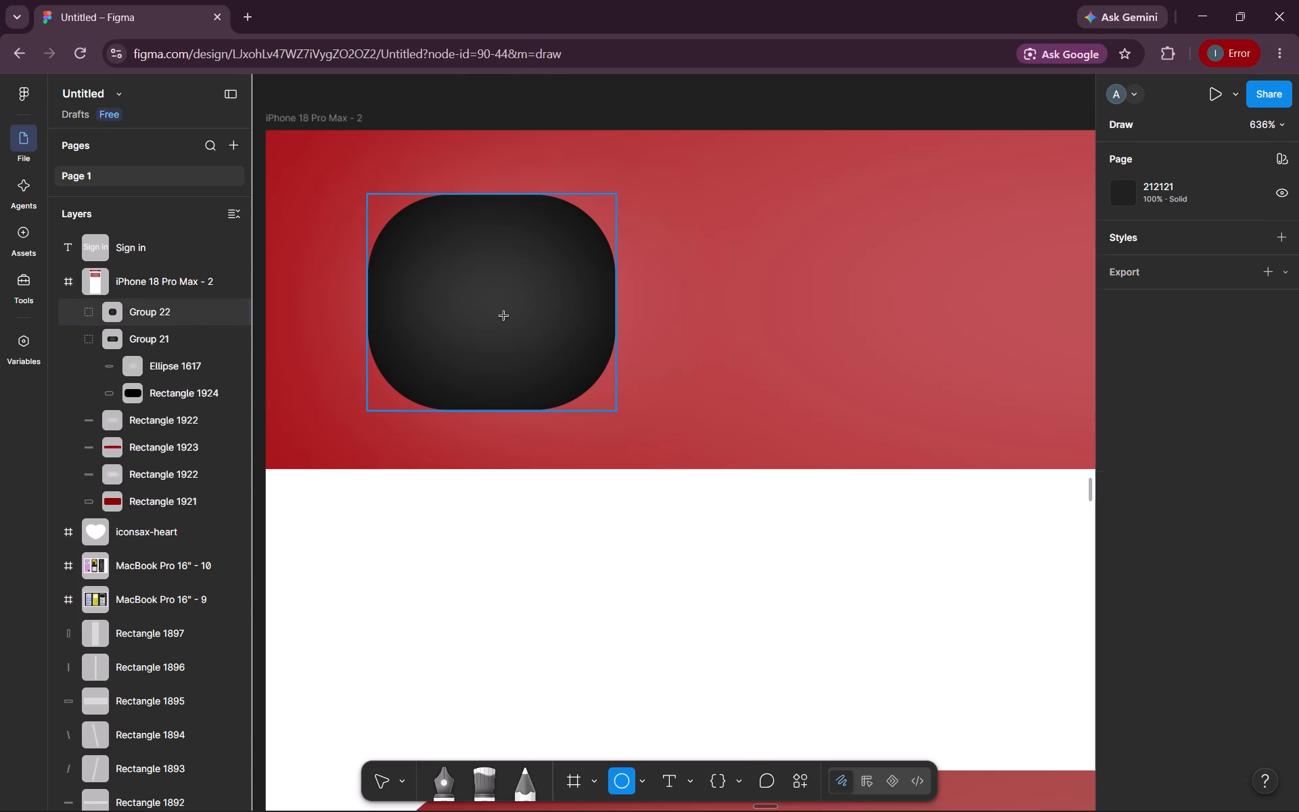
pyautogui.moveTo(504, 316); pyautogui.dragTo(561, 363)
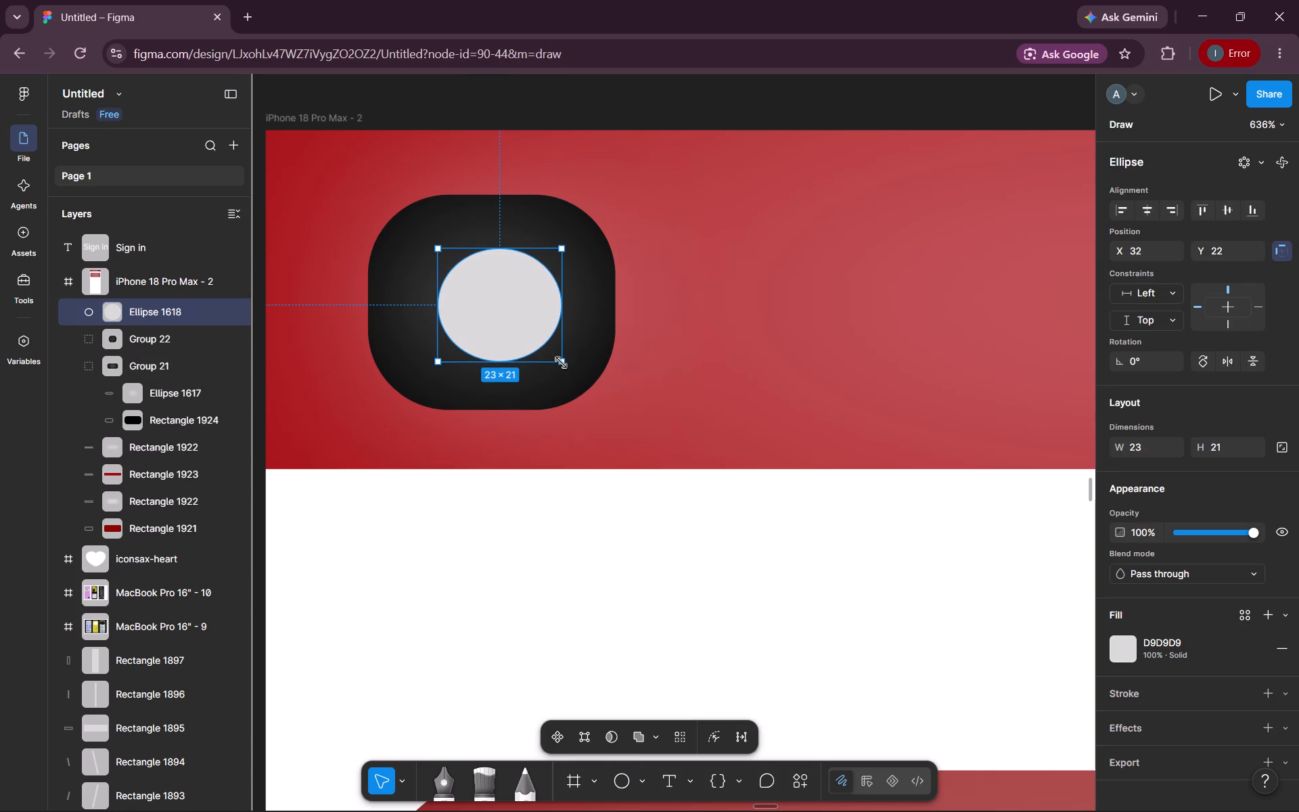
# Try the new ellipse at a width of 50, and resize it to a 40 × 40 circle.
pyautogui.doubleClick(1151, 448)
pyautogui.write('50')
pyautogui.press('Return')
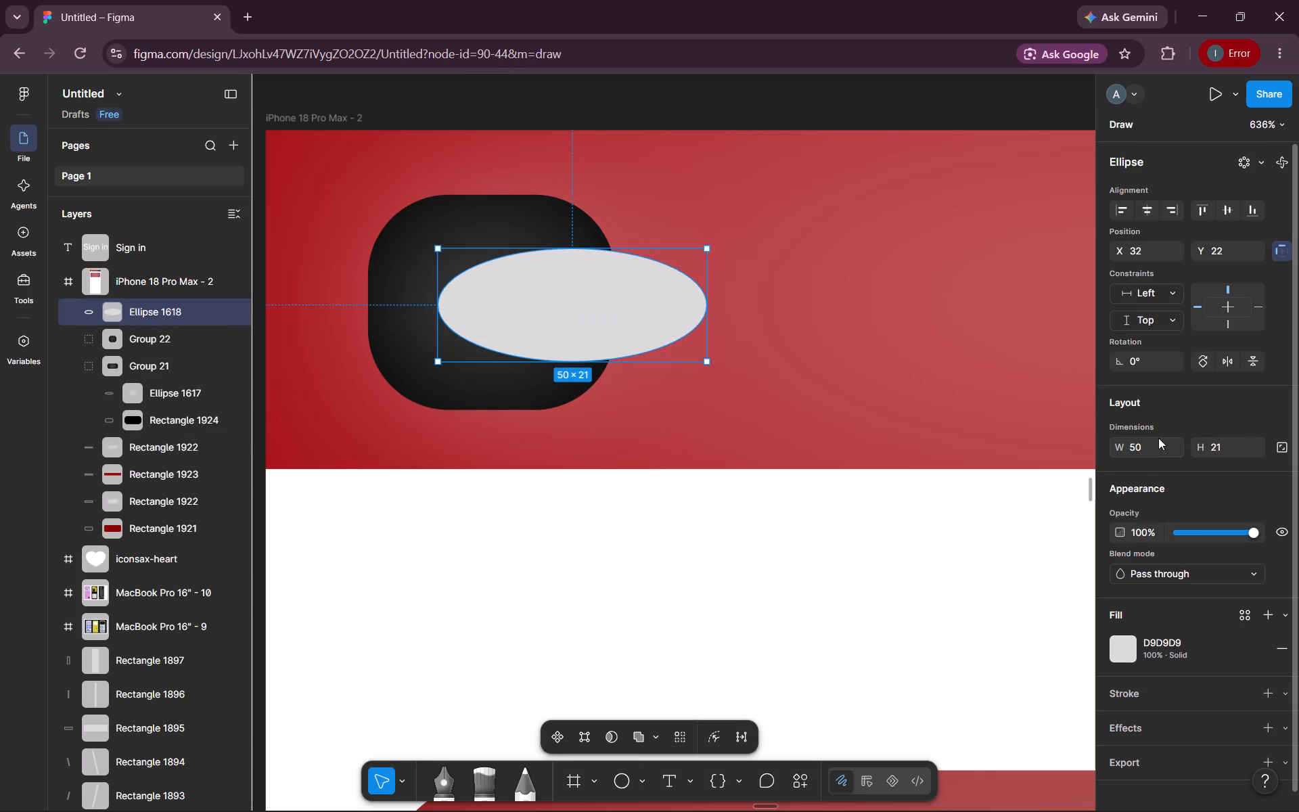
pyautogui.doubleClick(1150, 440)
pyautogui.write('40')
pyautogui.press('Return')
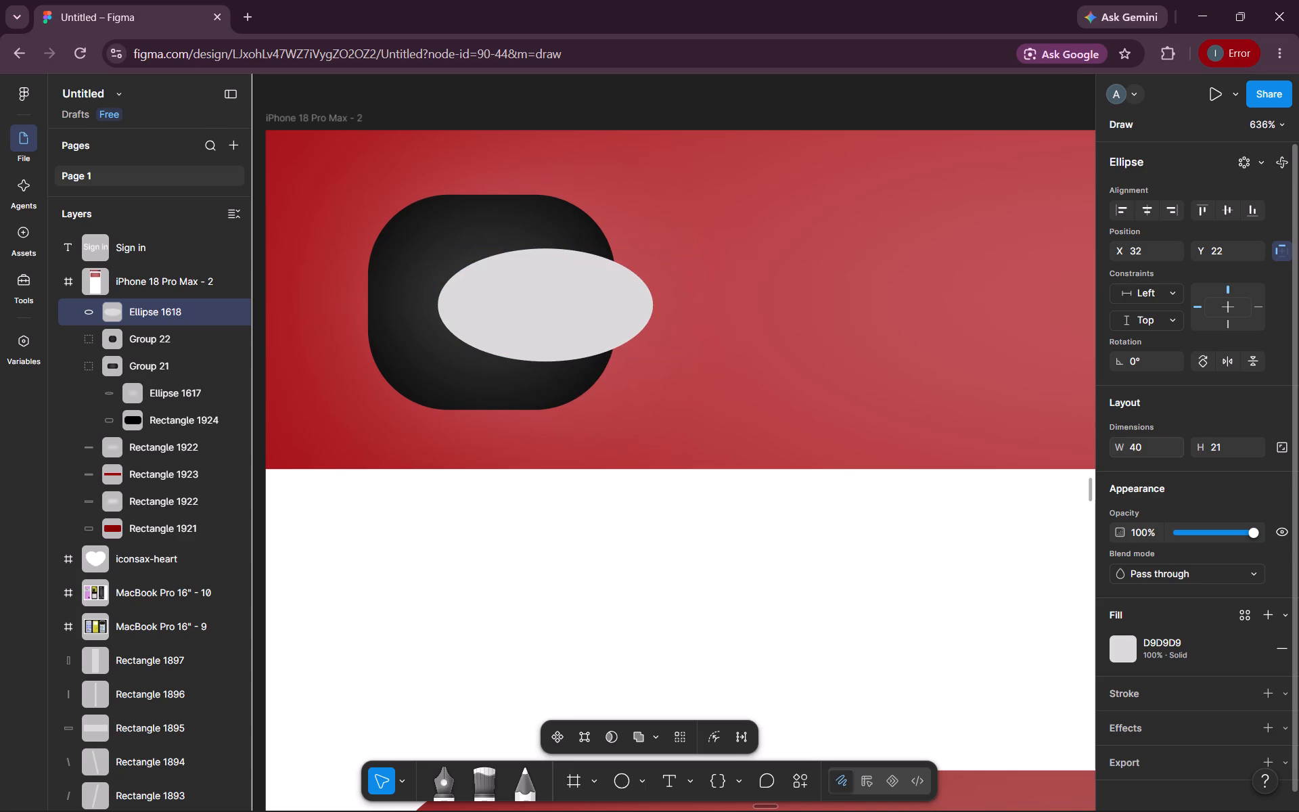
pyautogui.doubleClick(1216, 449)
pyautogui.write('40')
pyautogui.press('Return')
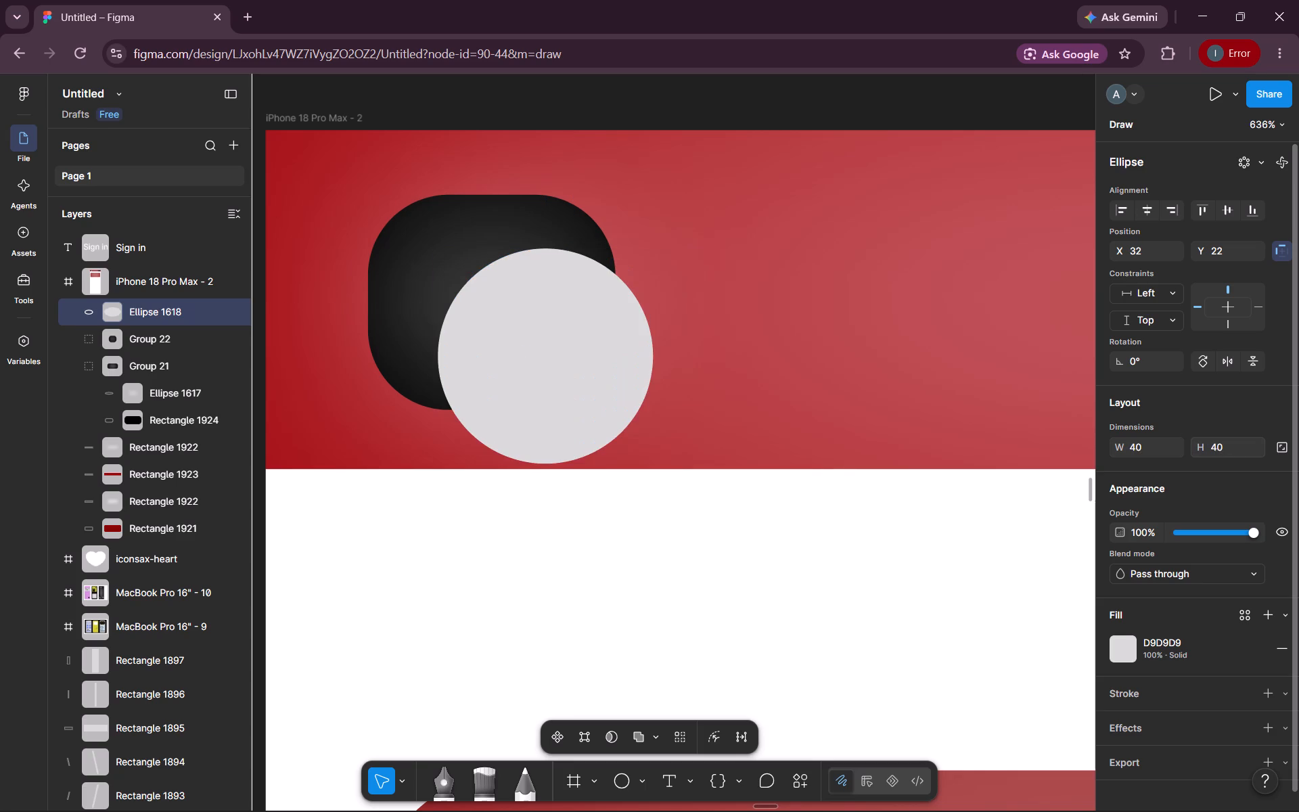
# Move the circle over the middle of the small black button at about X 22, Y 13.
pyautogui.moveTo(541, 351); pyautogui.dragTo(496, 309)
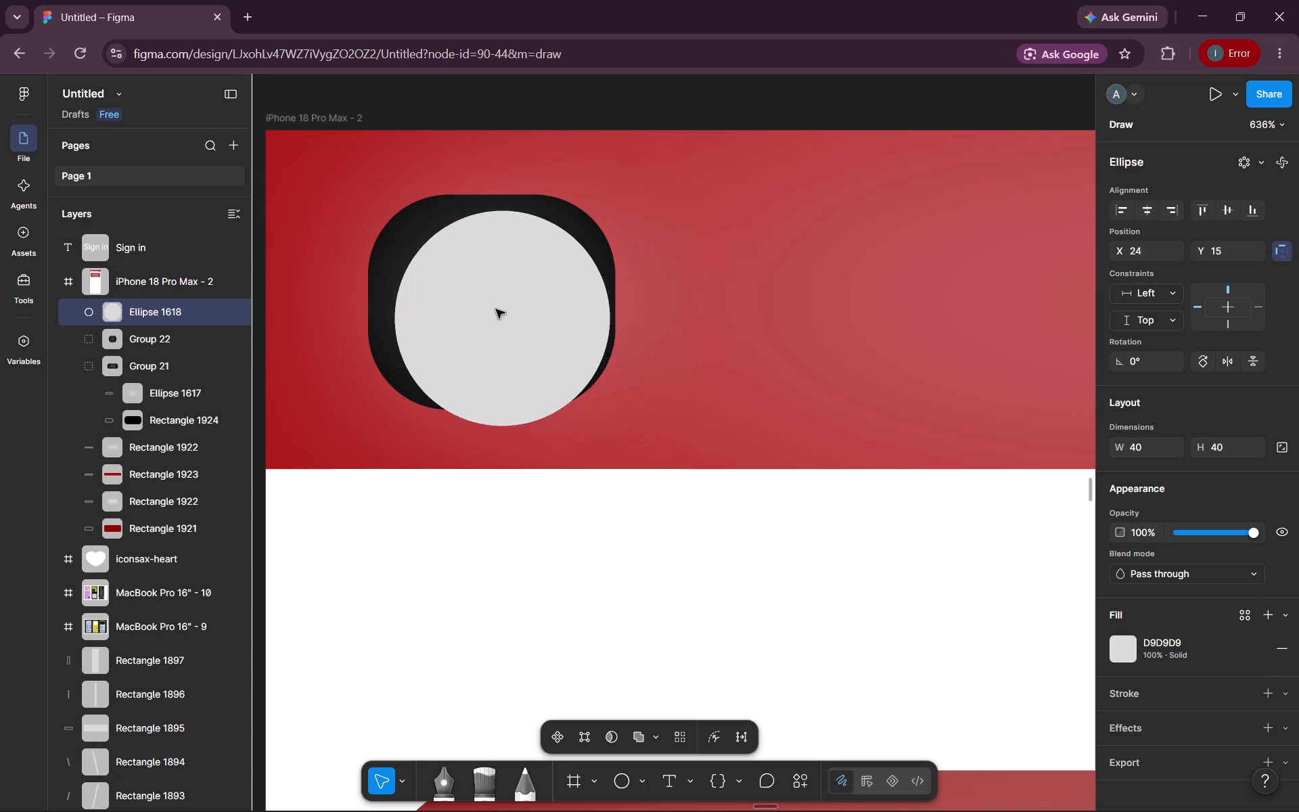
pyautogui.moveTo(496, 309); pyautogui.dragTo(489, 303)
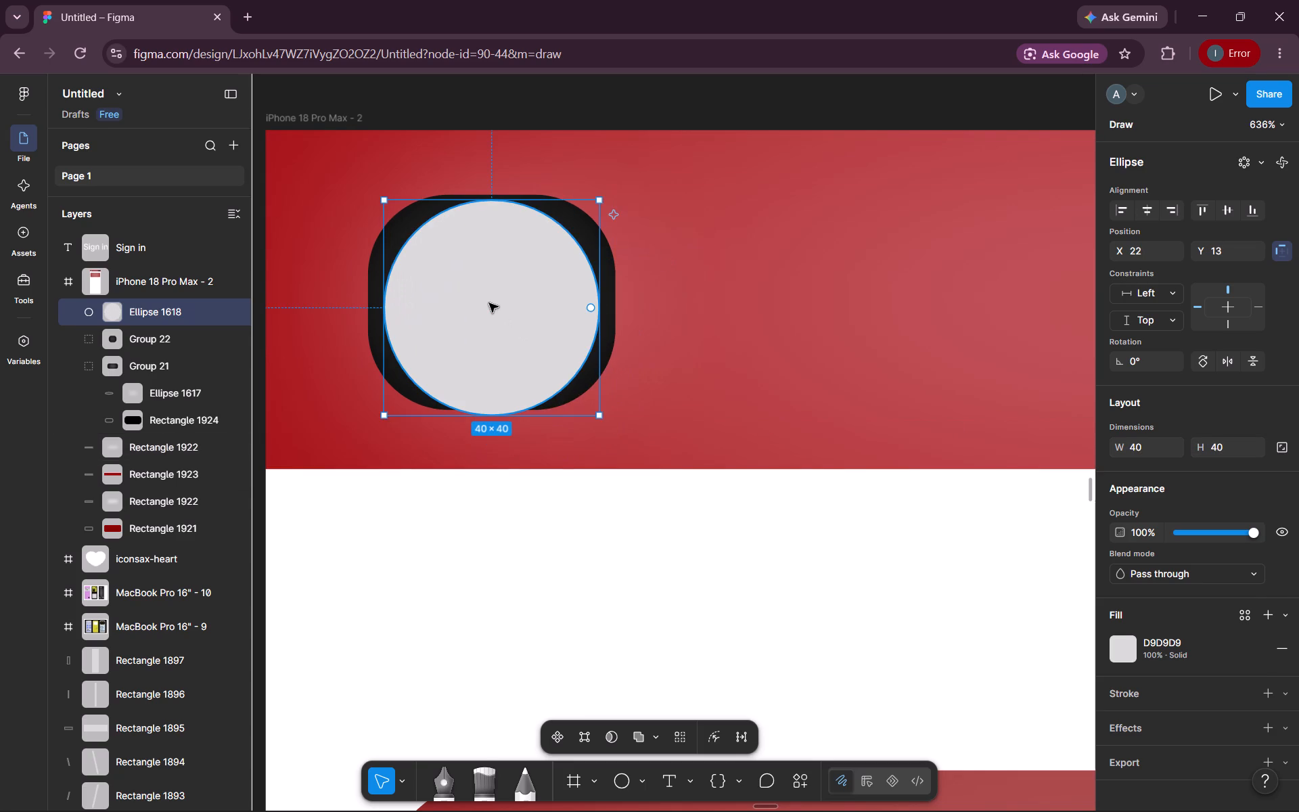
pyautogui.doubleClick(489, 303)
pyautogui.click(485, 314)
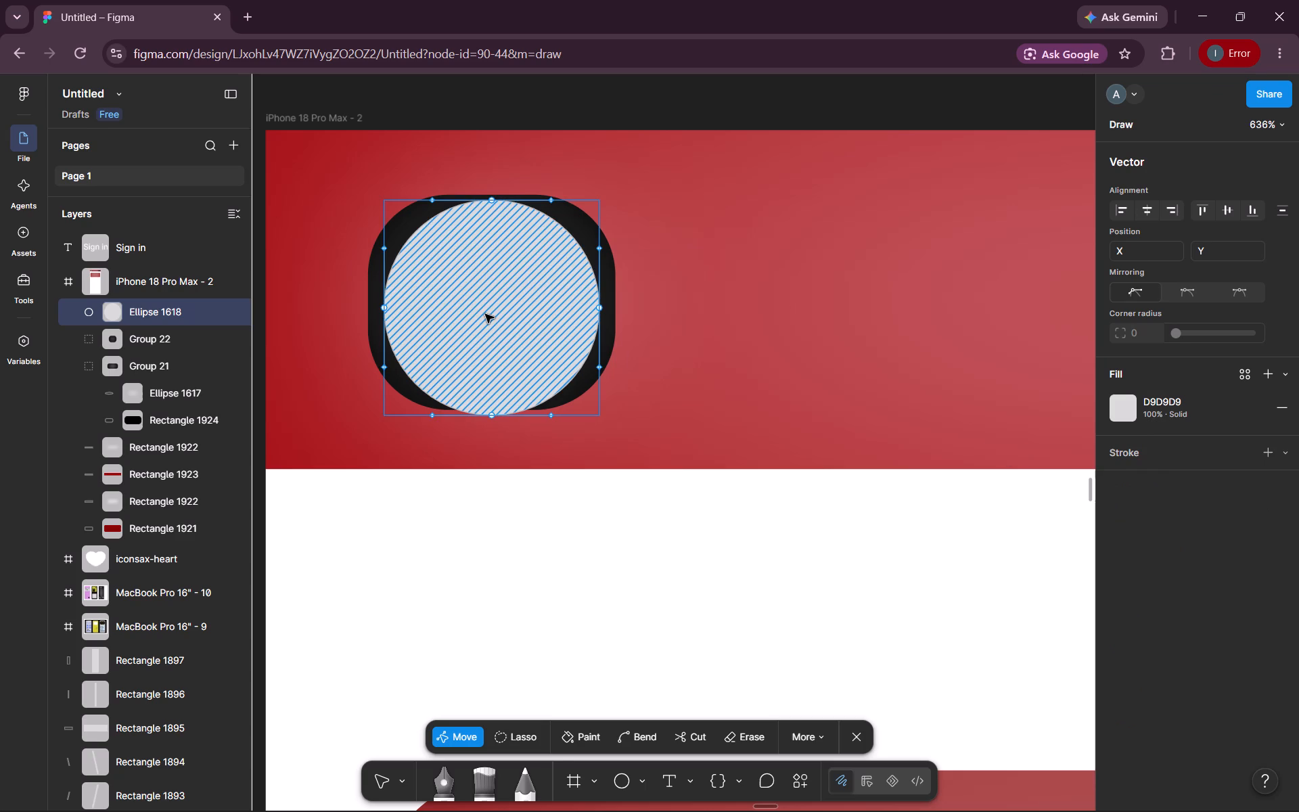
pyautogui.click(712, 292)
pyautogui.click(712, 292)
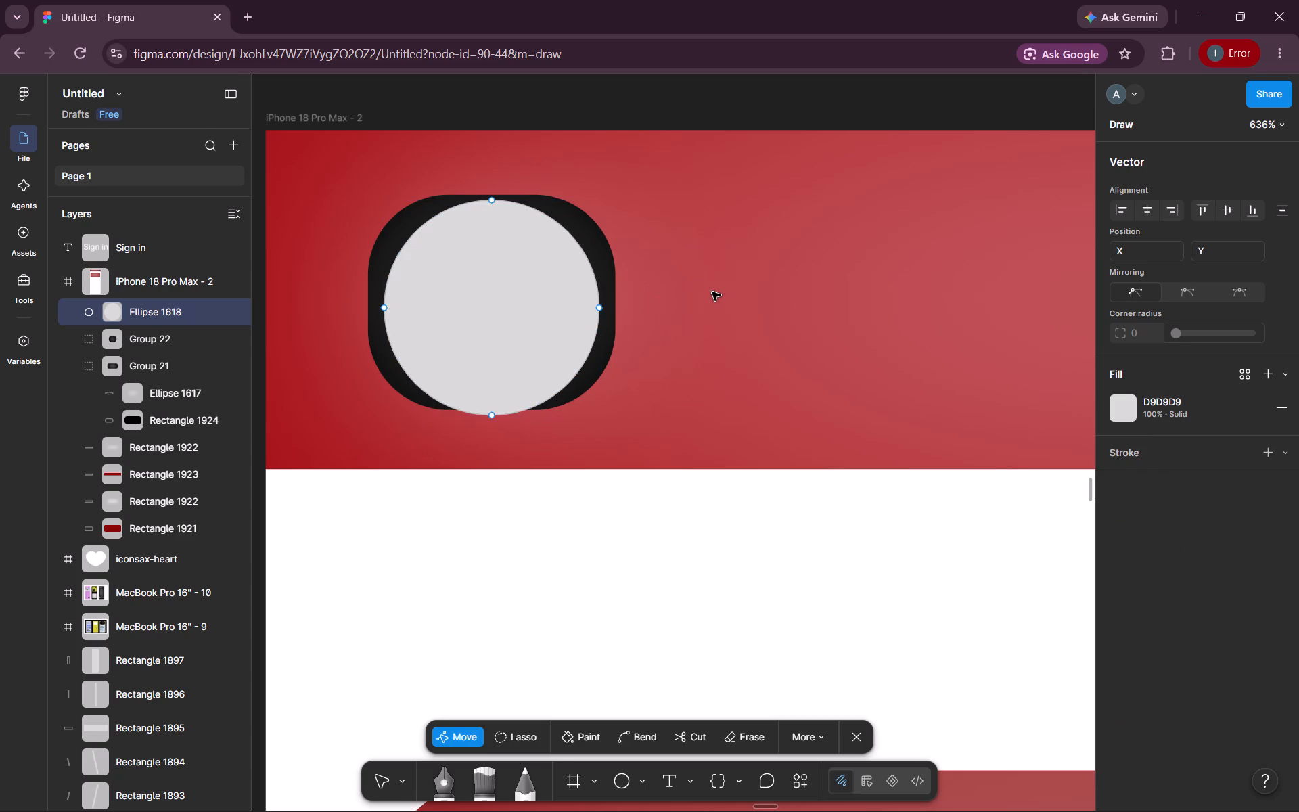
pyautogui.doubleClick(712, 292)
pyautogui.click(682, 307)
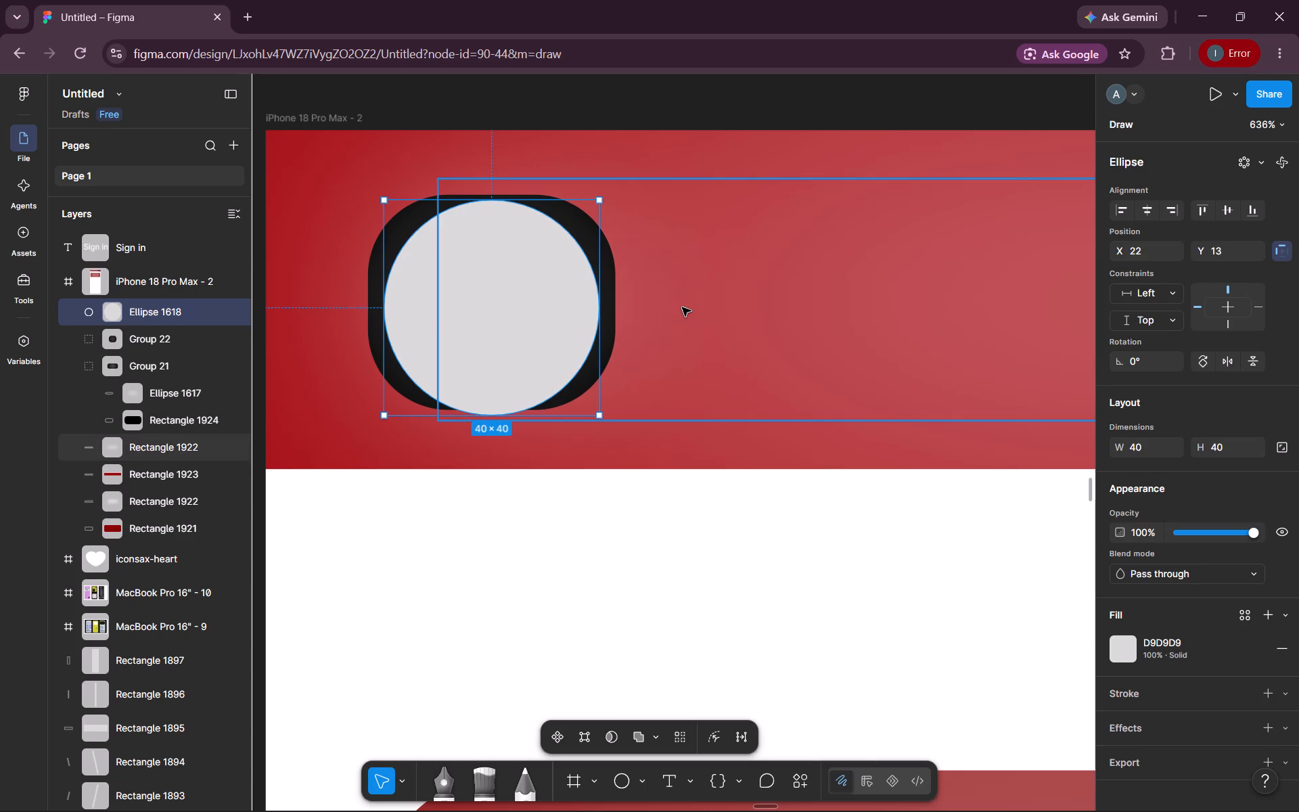
# Set the light grey circle's width and height to 30.
pyautogui.click(509, 309)
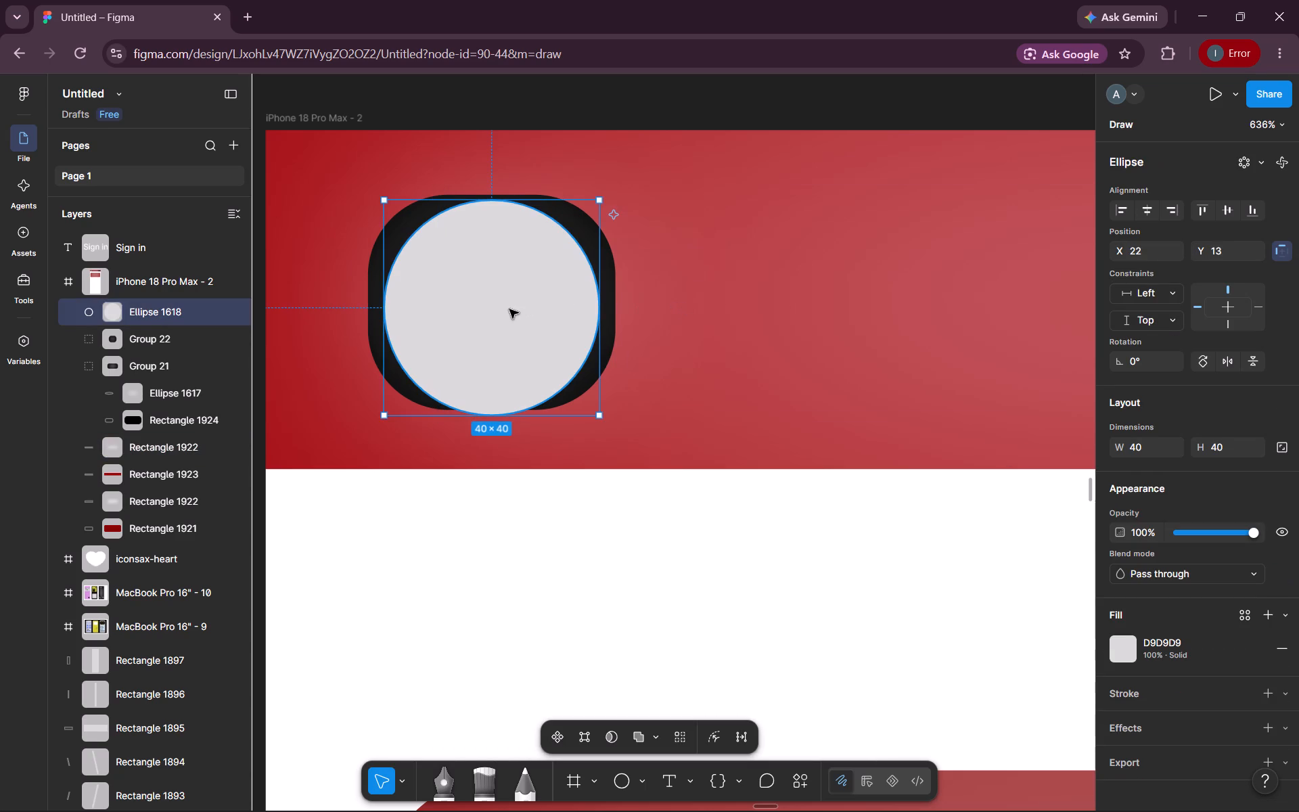
pyautogui.doubleClick(1141, 446)
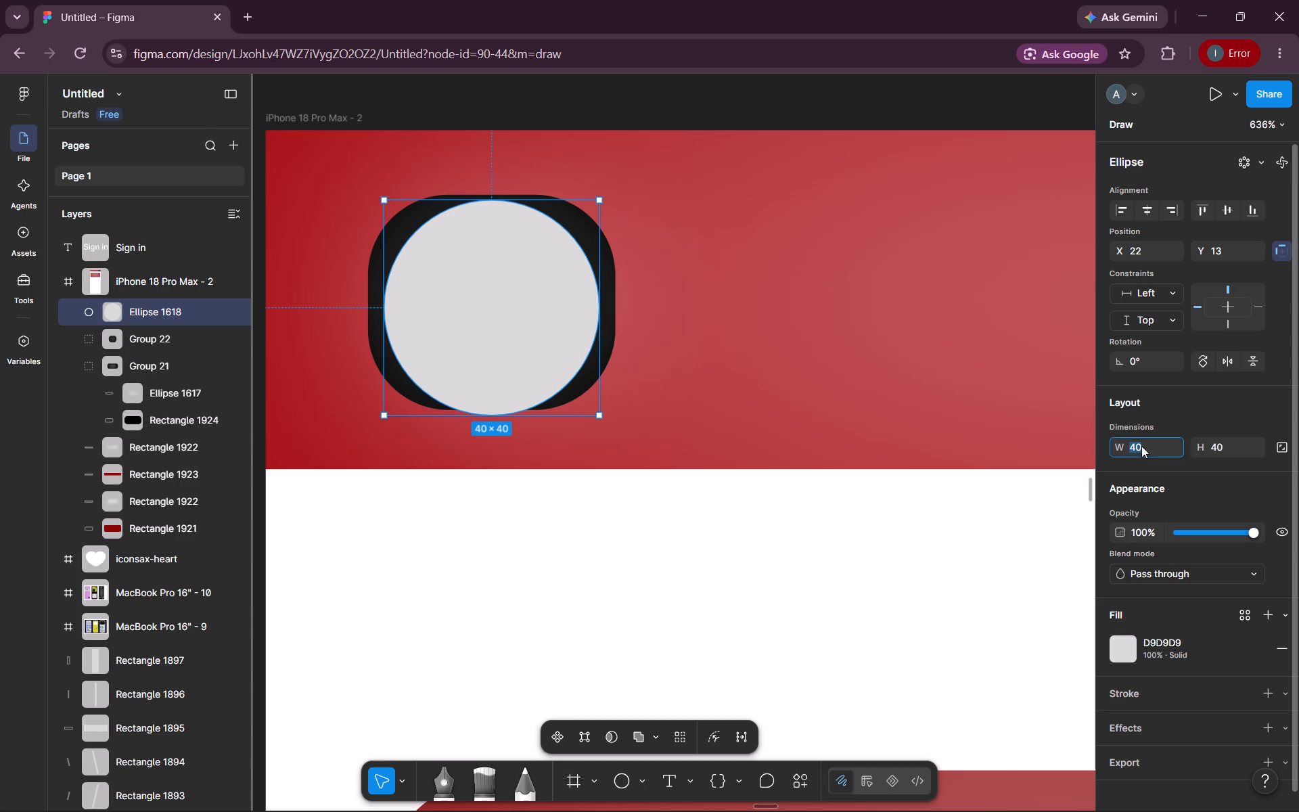
pyautogui.write('30')
pyautogui.press('Return')
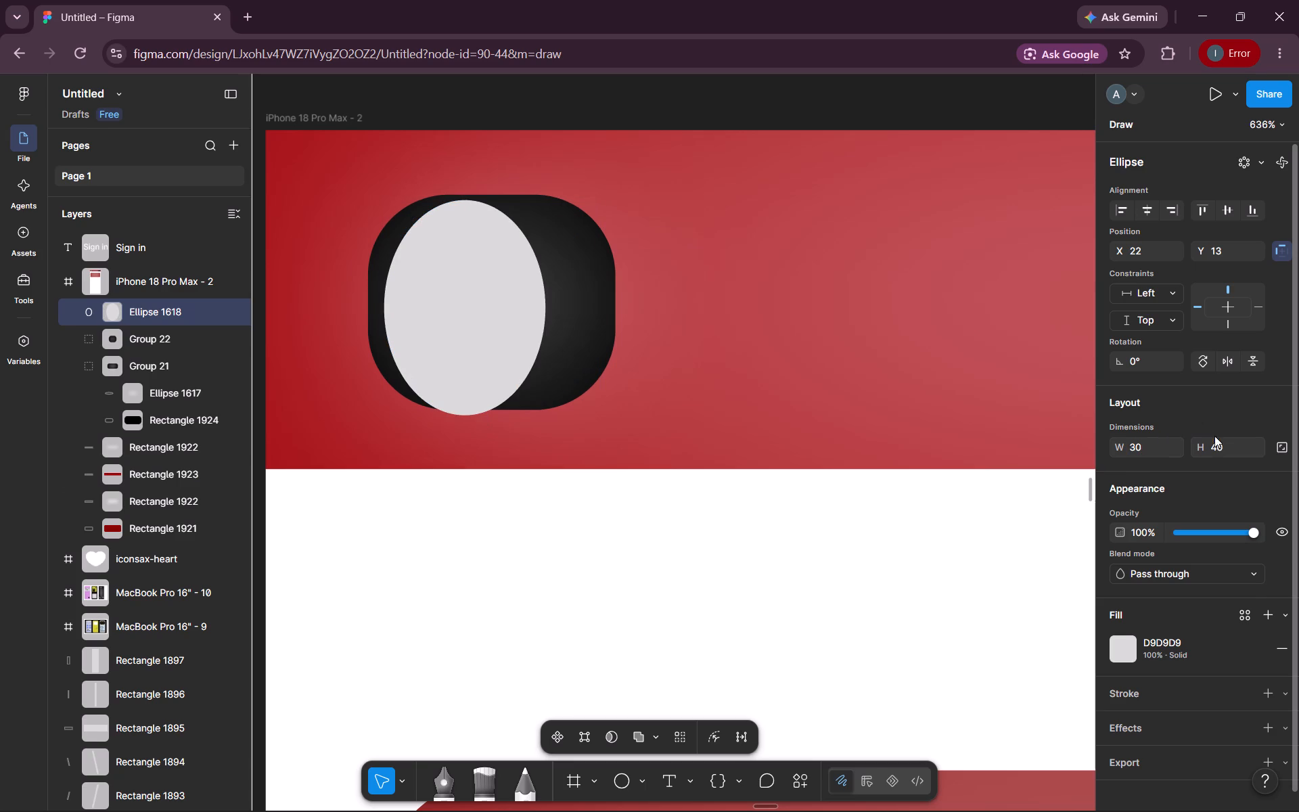
pyautogui.doubleClick(1216, 445)
pyautogui.write('30')
pyautogui.press('Return')
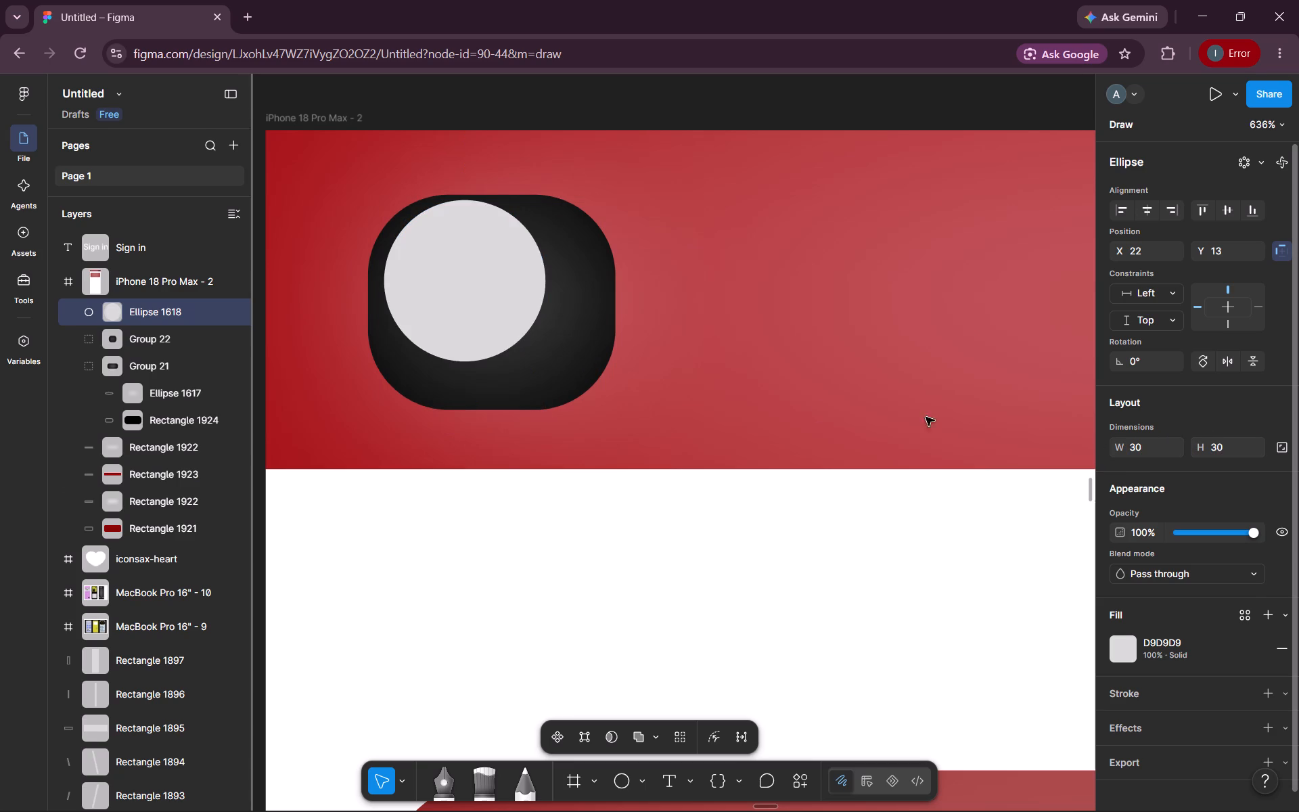
# Centre the 30 × 30 circle on the small black button at about X 27, Y 17.
pyautogui.moveTo(505, 279); pyautogui.dragTo(532, 297)
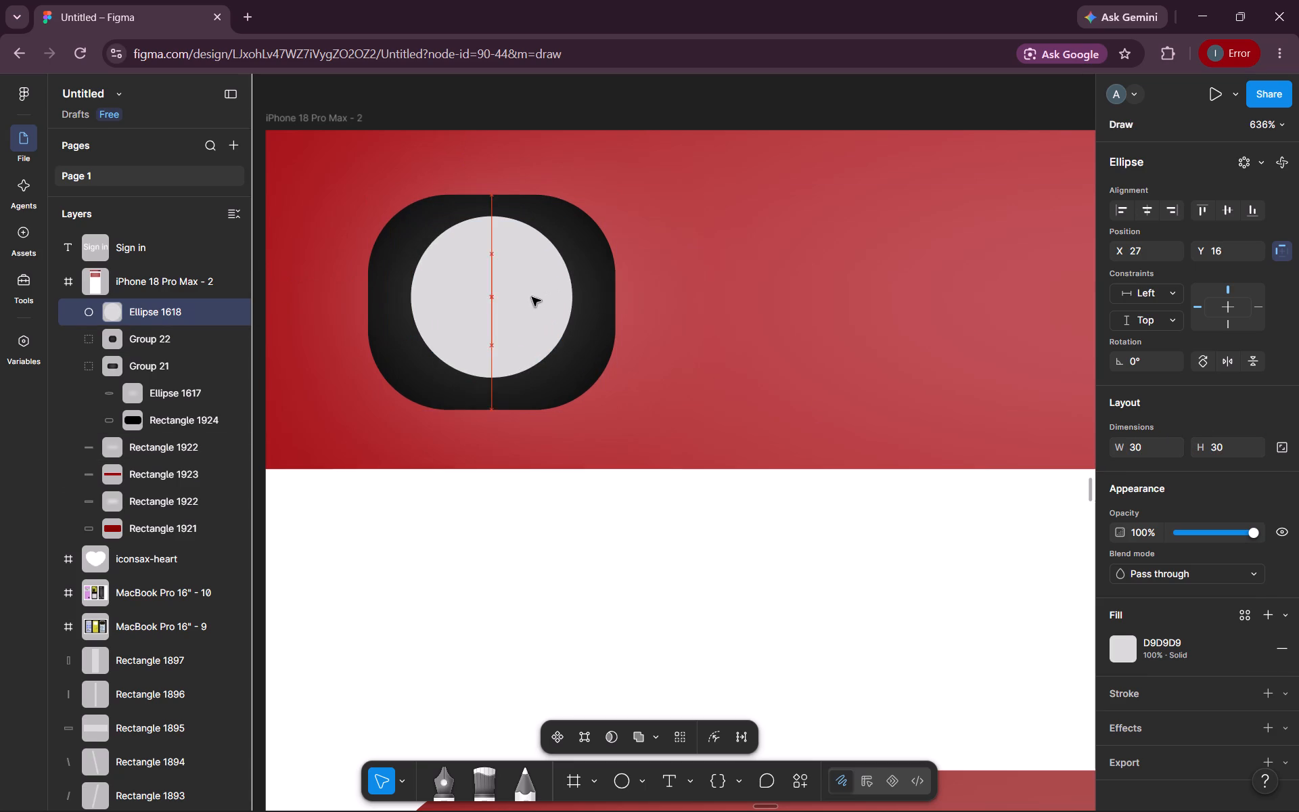
pyautogui.moveTo(532, 297); pyautogui.dragTo(533, 302)
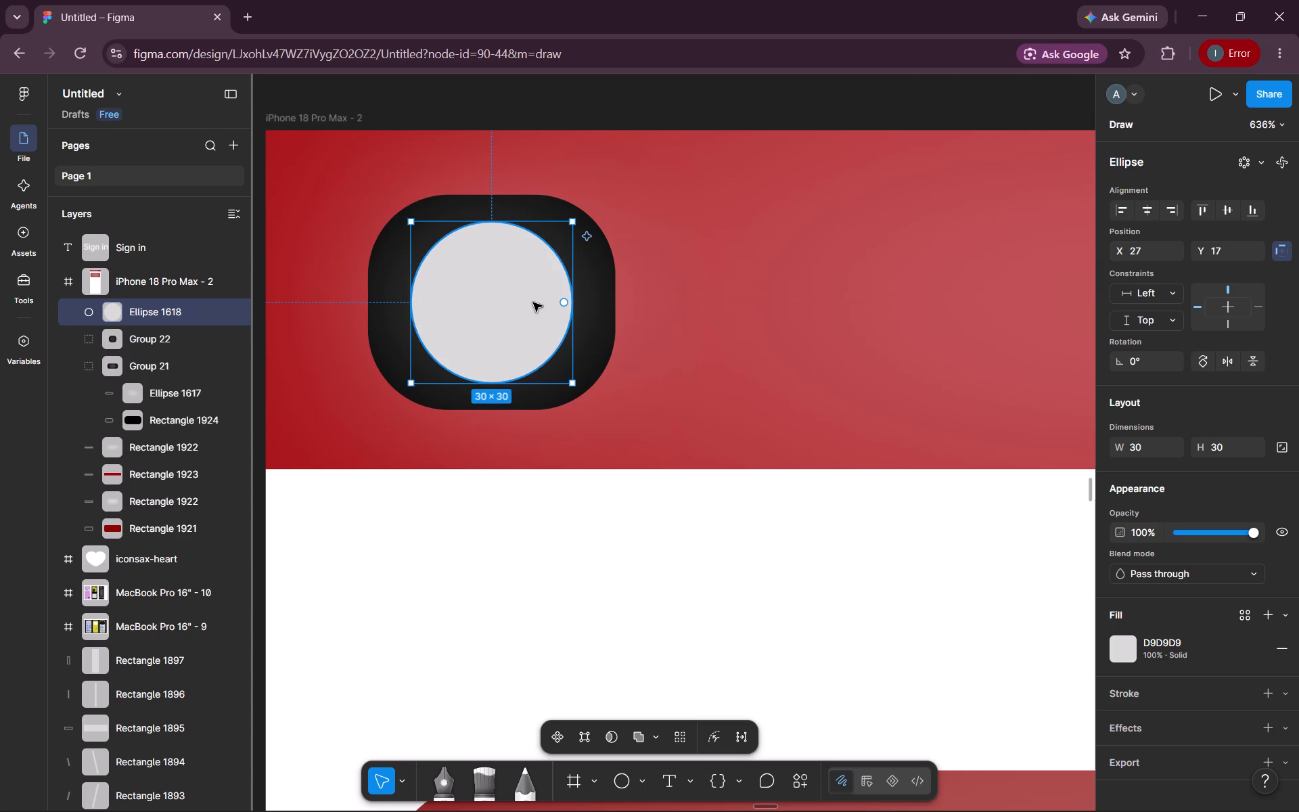
# Group the light grey circle with the small black button group.
pyautogui.hscroll(1, 533, 302)
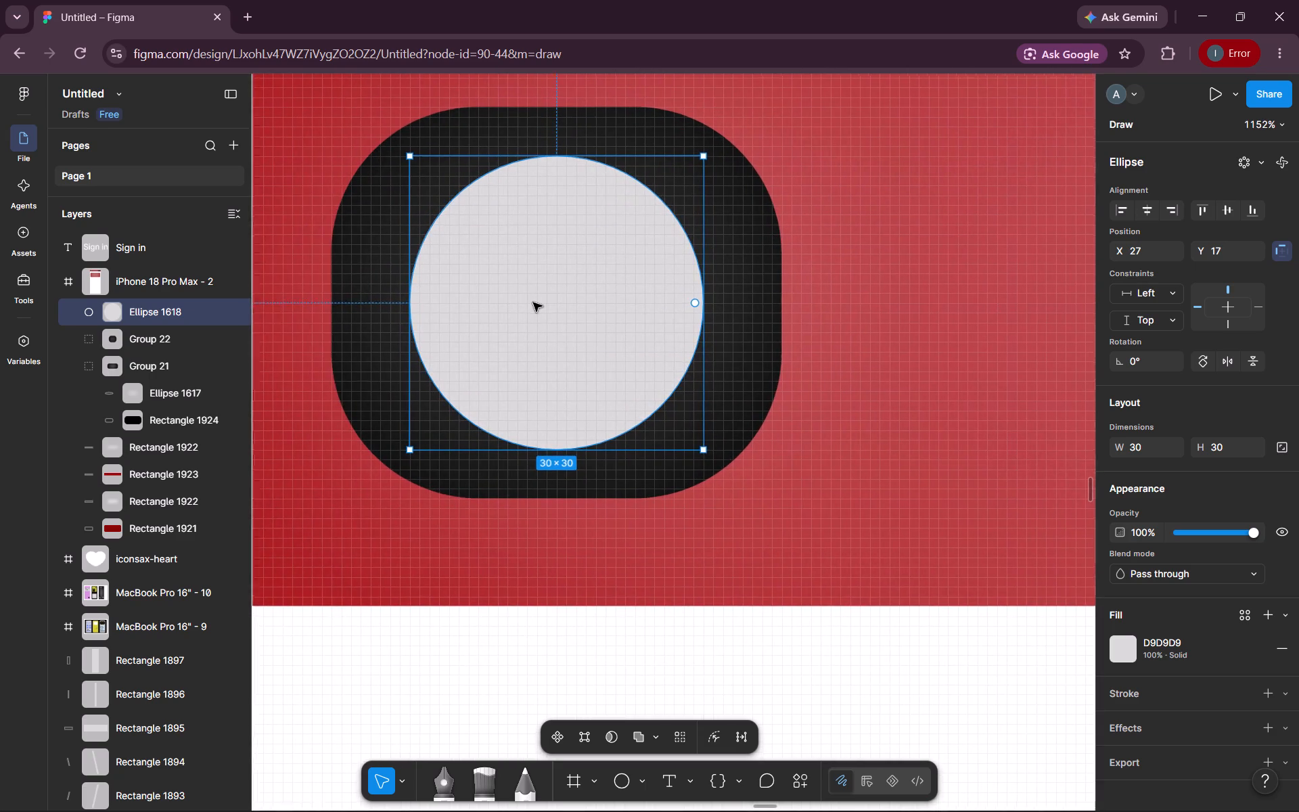
pyautogui.click(759, 266)
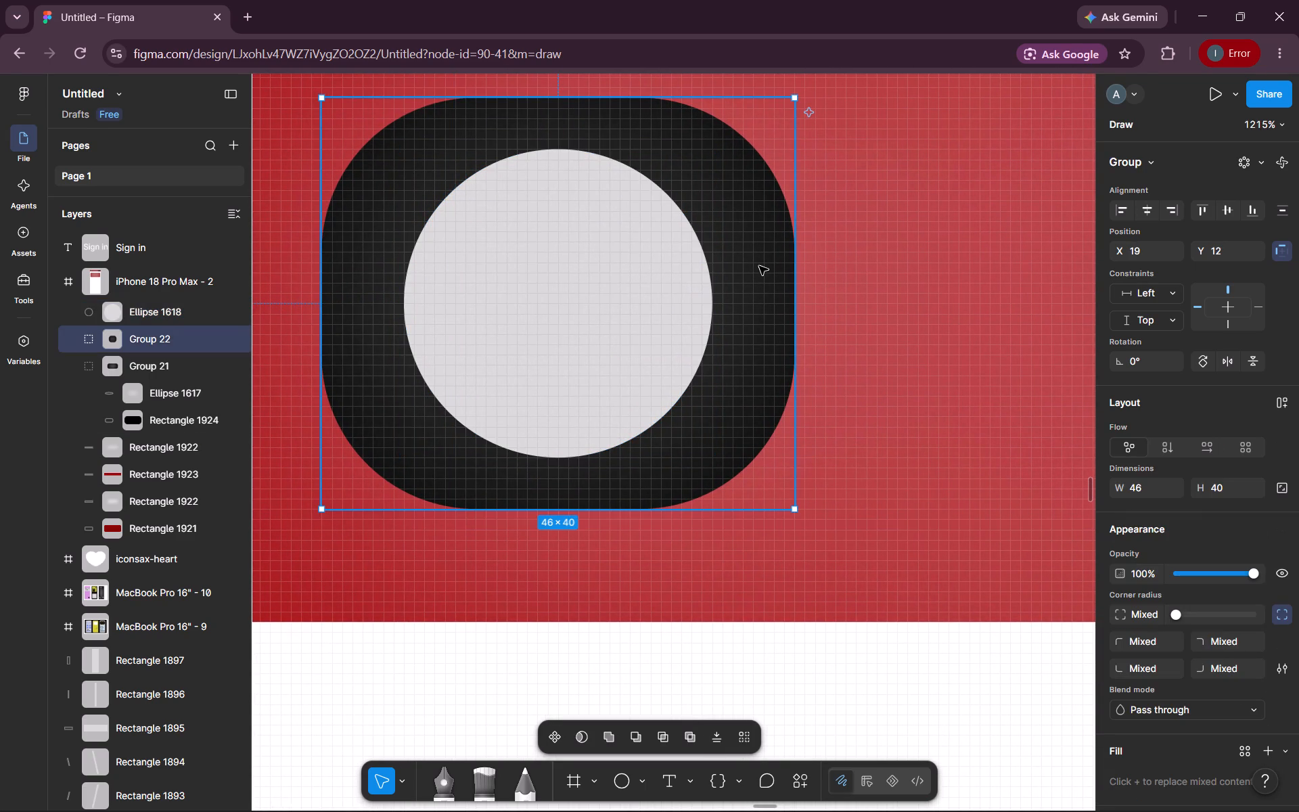
pyautogui.keyDown('alt'); pyautogui.click(630, 270); pyautogui.keyUp('alt')
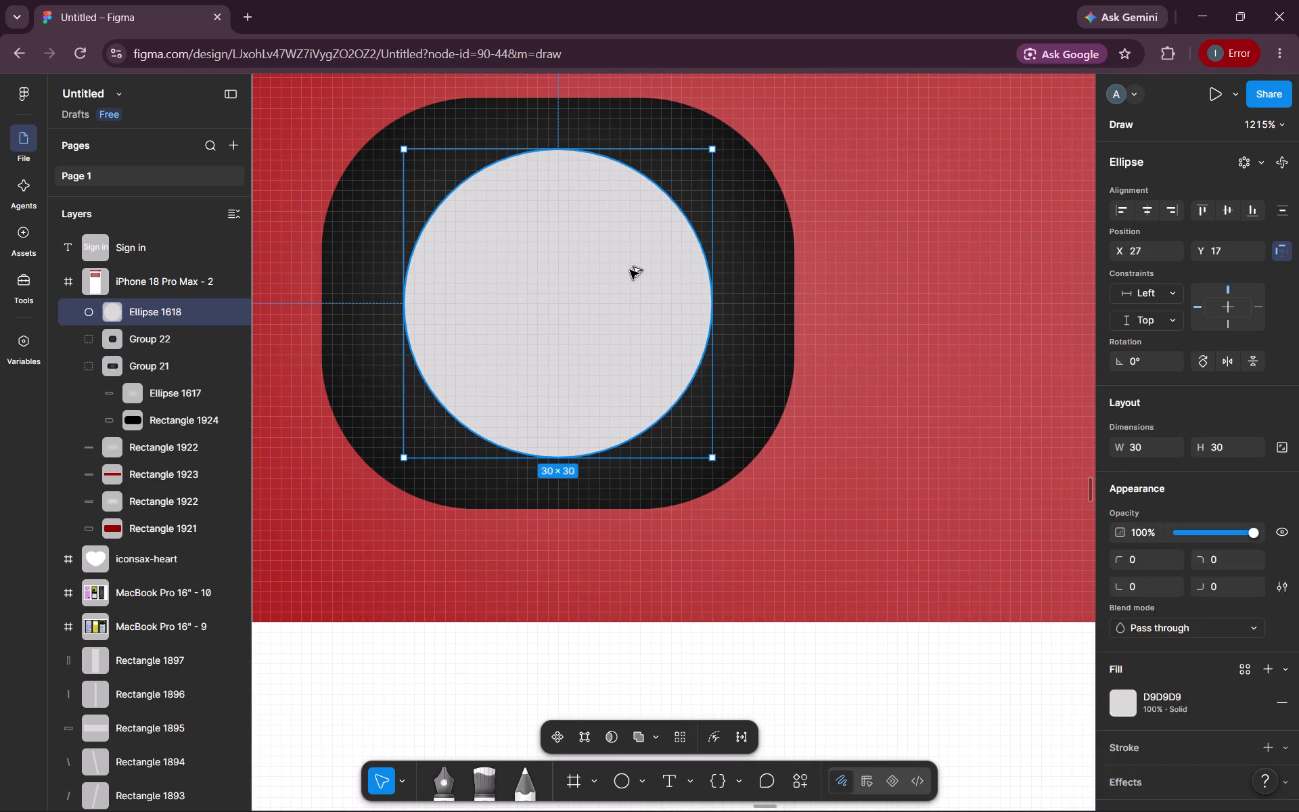
pyautogui.keyDown('shift'); pyautogui.click(742, 304); pyautogui.keyUp('shift')
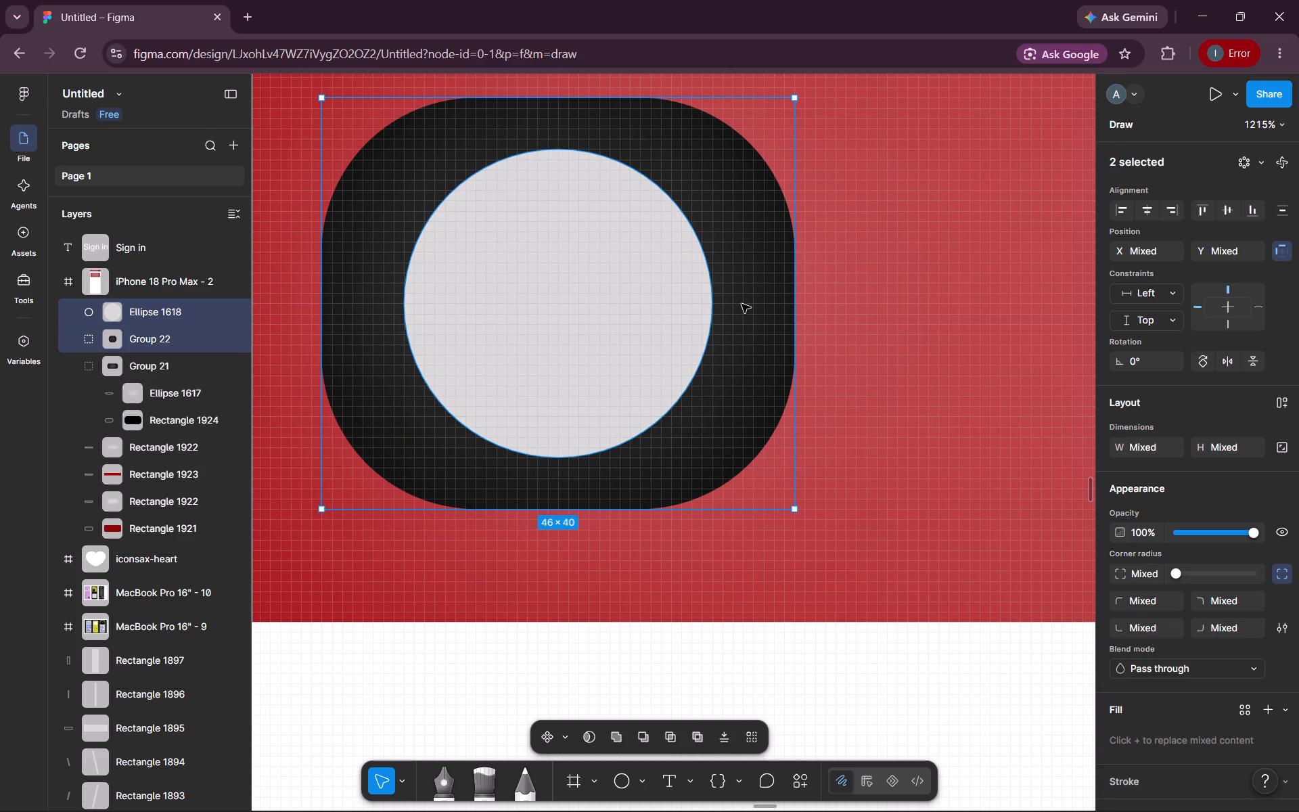
pyautogui.hotkey('ctrl', 'g')
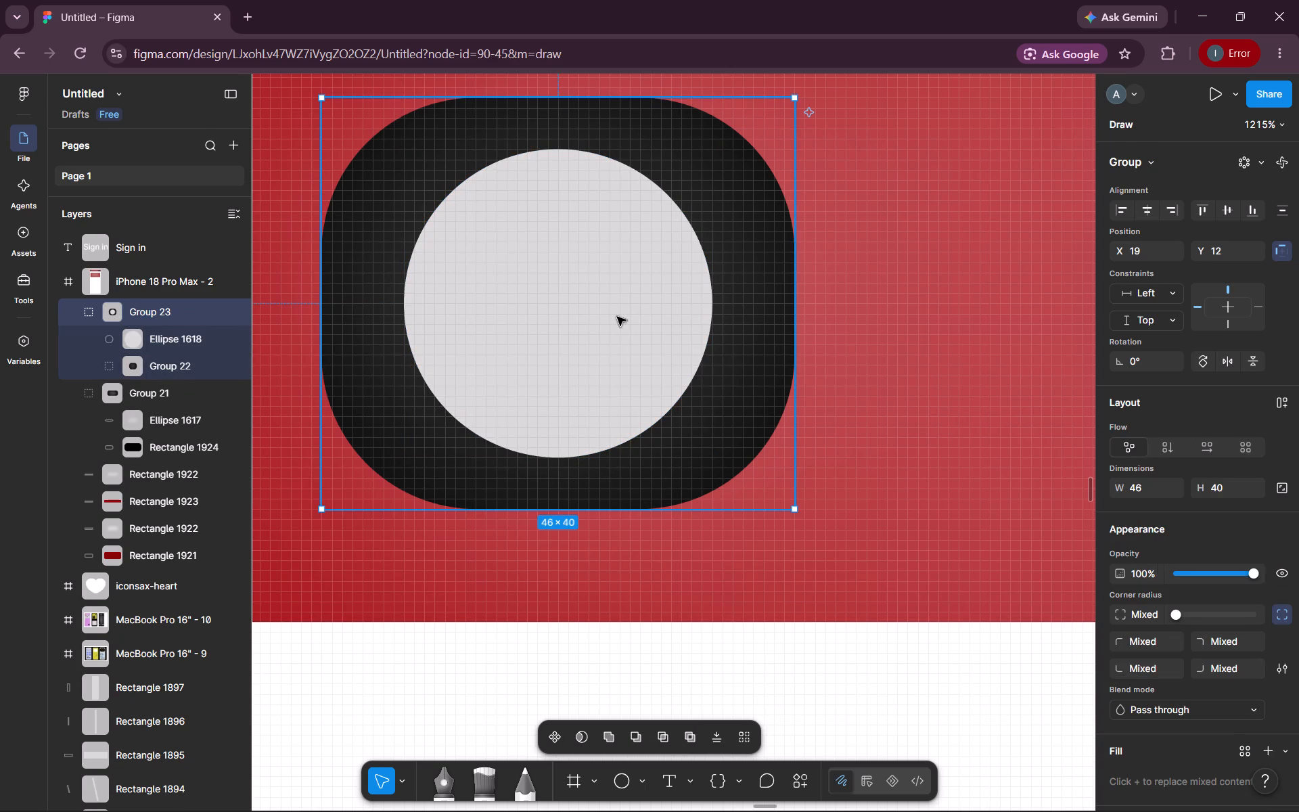
pyautogui.keyDown('shift'); pyautogui.click(617, 317); pyautogui.keyUp('shift')
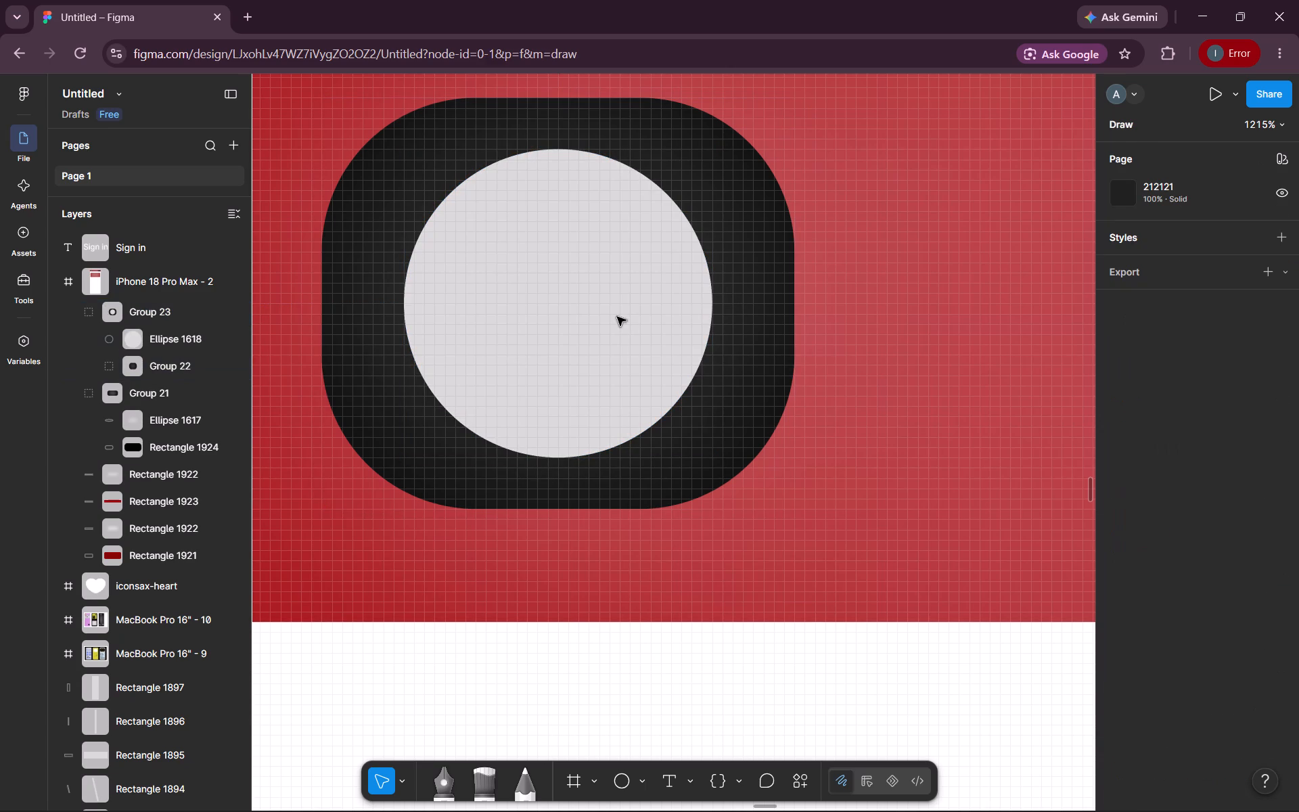
pyautogui.keyDown('shift'); pyautogui.click(617, 317); pyautogui.keyUp('shift')
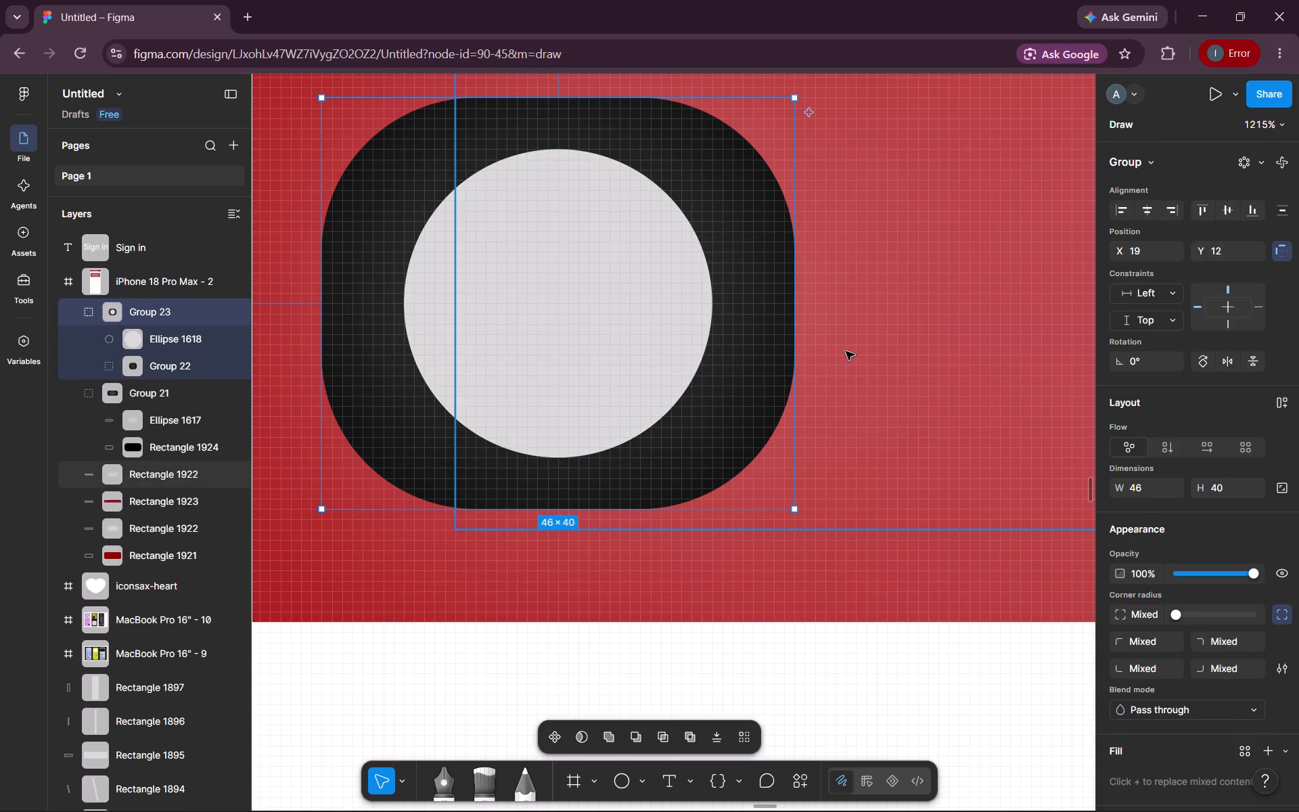
# Draw a circle about 7 × 7 in the upper part of the light grey circle, at about X 38, Y 23.
pyautogui.click(846, 351)
pyautogui.click(713, 648)
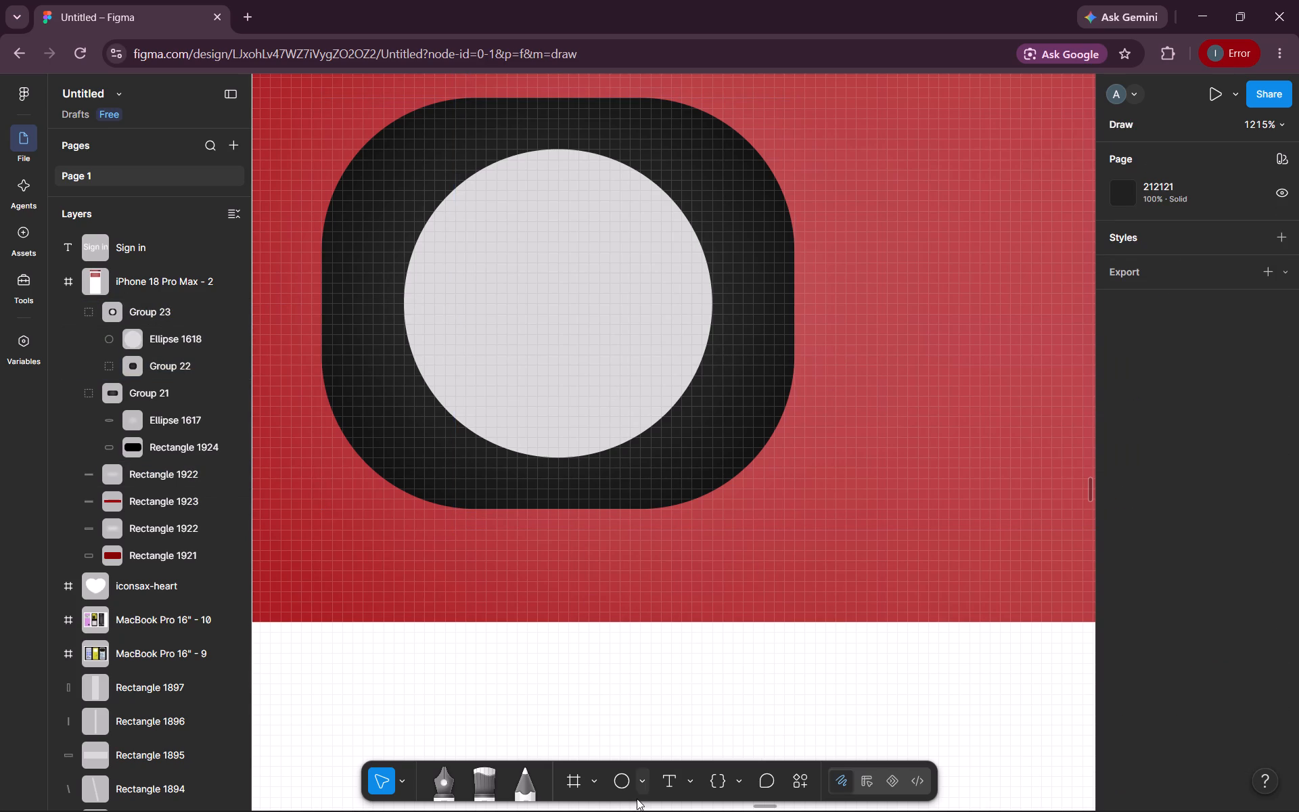
pyautogui.click(619, 773)
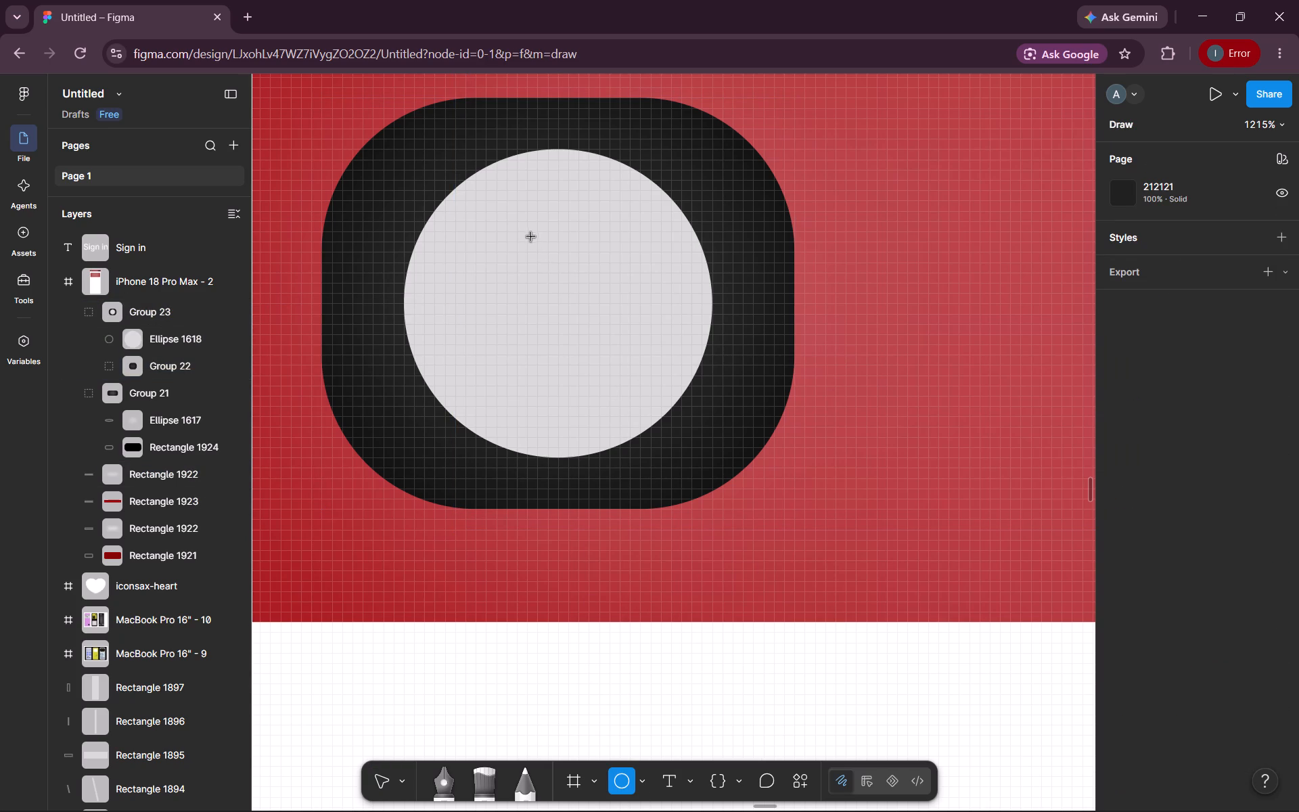
pyautogui.moveTo(530, 234); pyautogui.dragTo(595, 303)
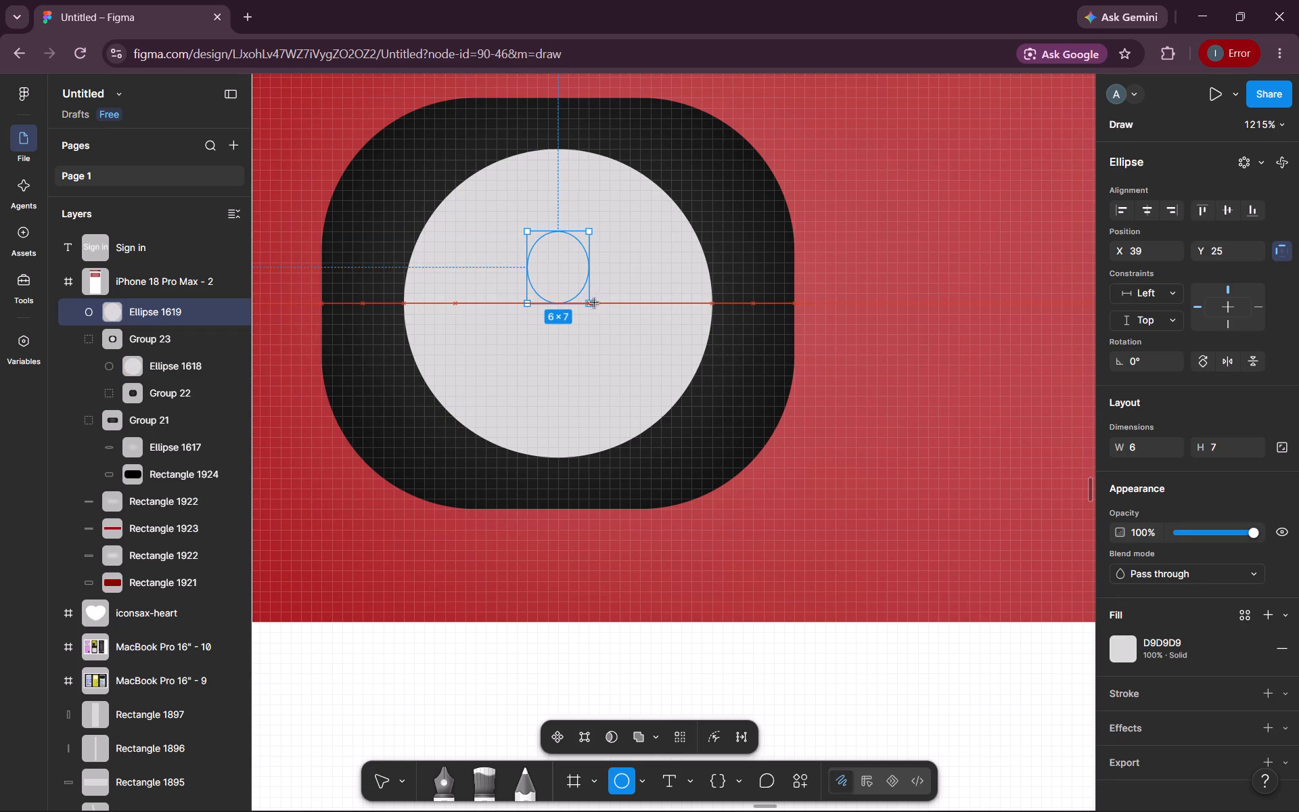
pyautogui.moveTo(595, 303); pyautogui.dragTo(603, 303)
pyautogui.moveTo(567, 249); pyautogui.dragTo(547, 241)
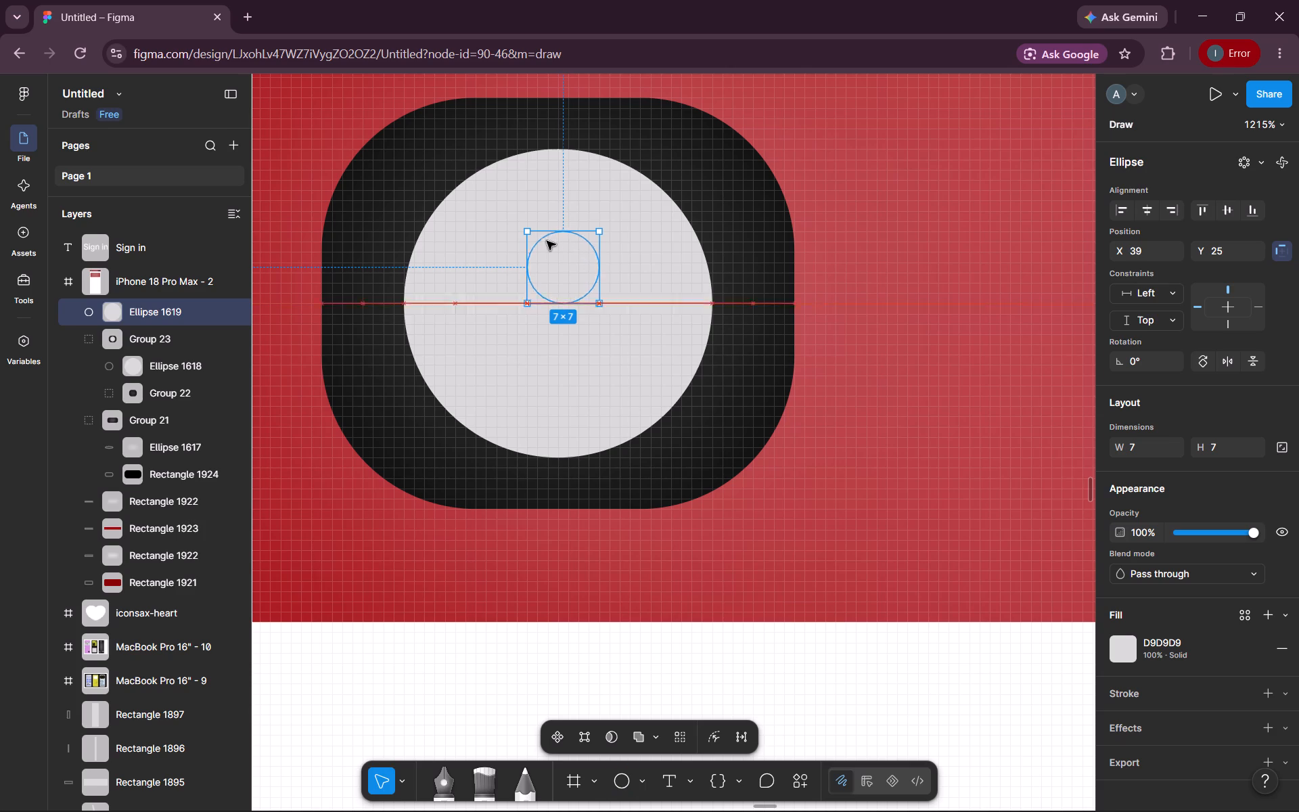
pyautogui.moveTo(547, 241); pyautogui.dragTo(553, 231)
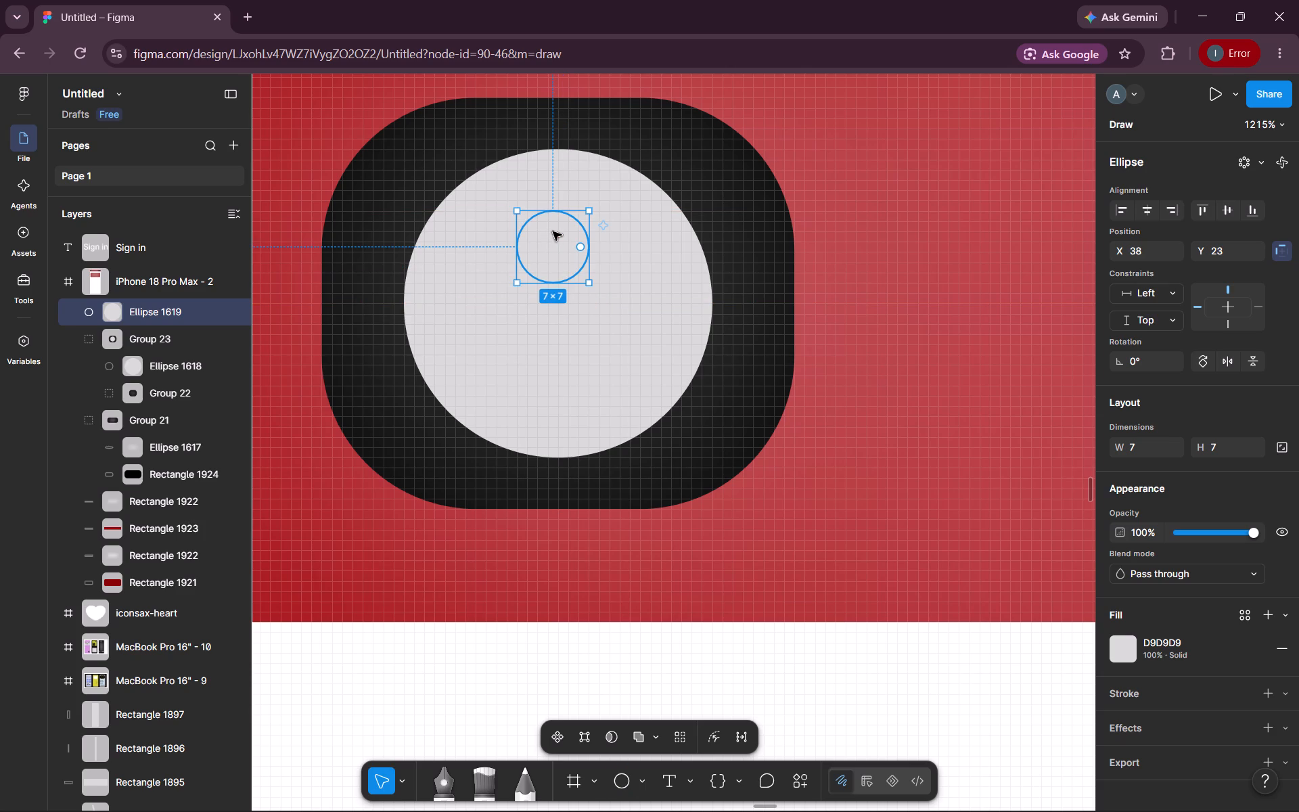
# Set the new small circle's width and height to 10.
pyautogui.moveTo(1129, 449); pyautogui.dragTo(649, 442)
pyautogui.moveTo(1128, 448); pyautogui.dragTo(649, 442)
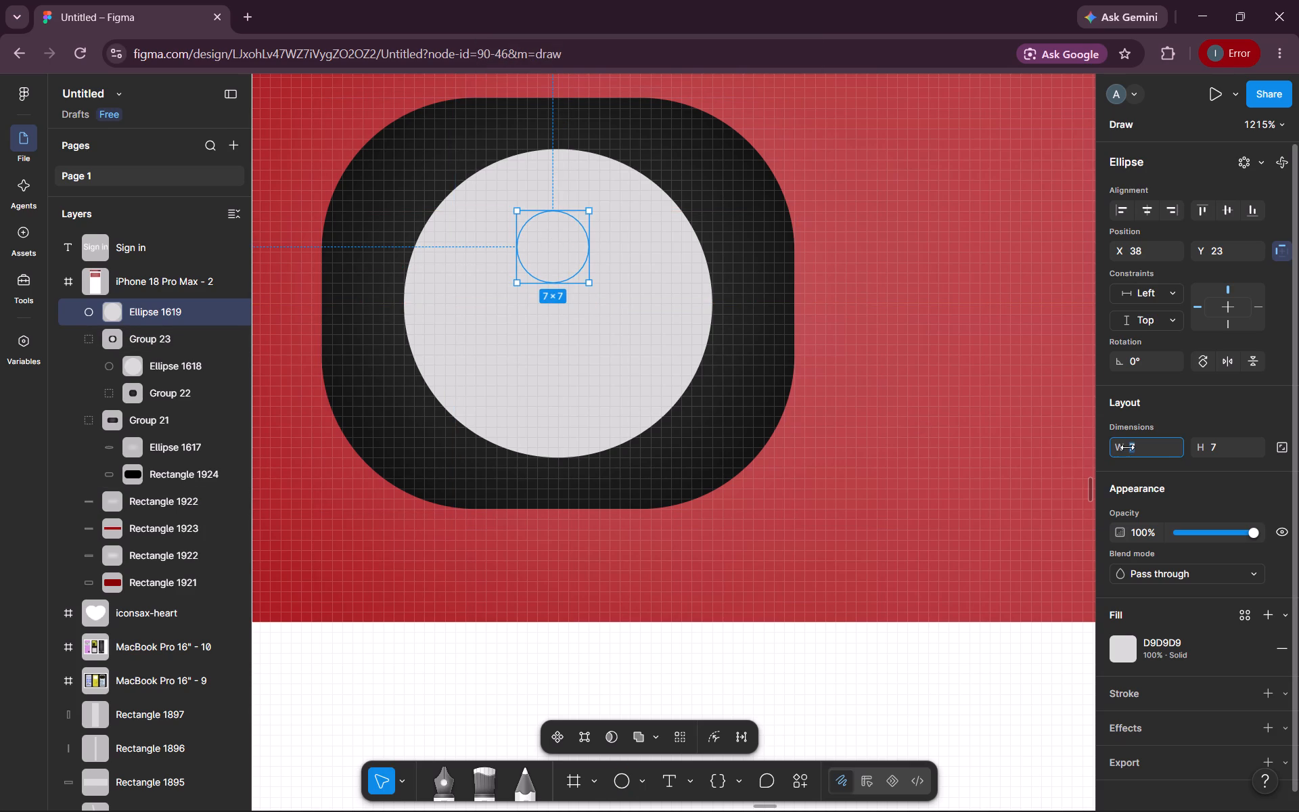
pyautogui.write('15')
pyautogui.press('Return')
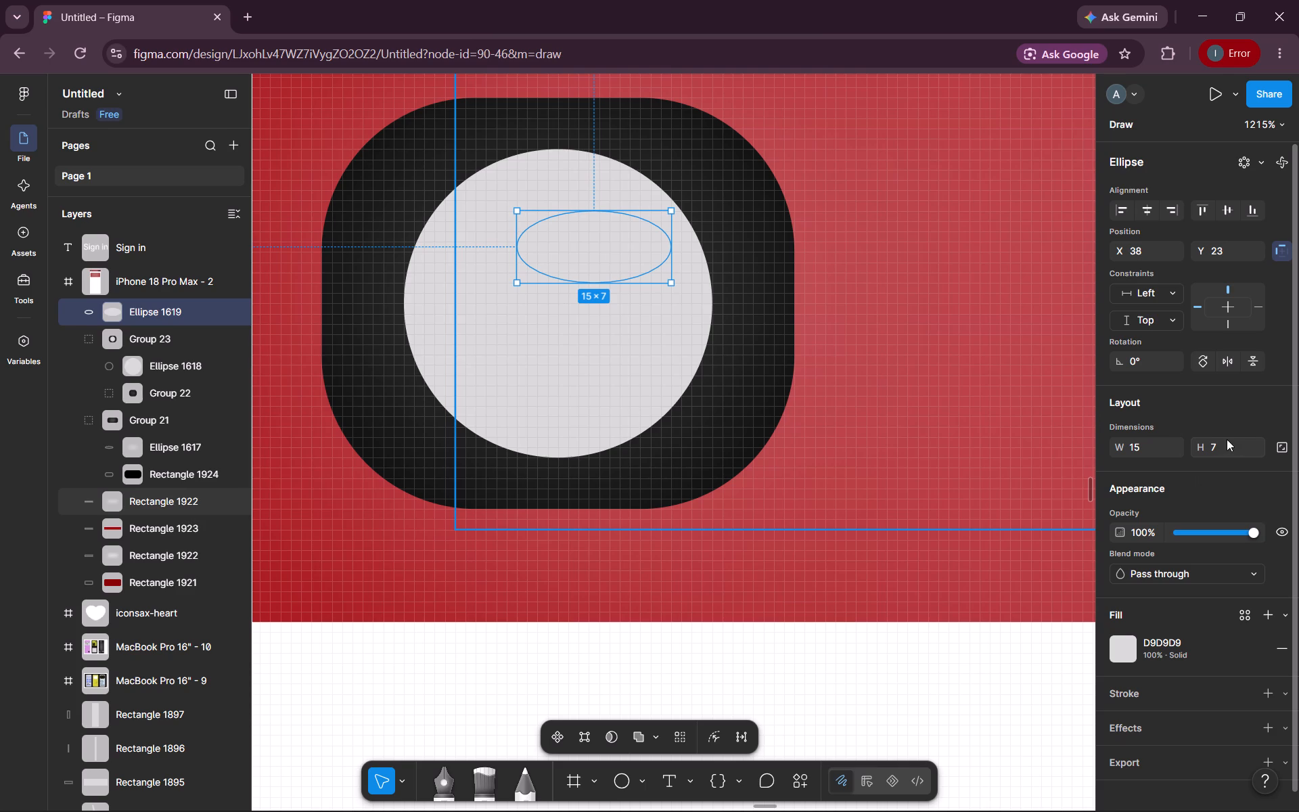
pyautogui.doubleClick(1153, 445)
pyautogui.write('10')
pyautogui.press('Return')
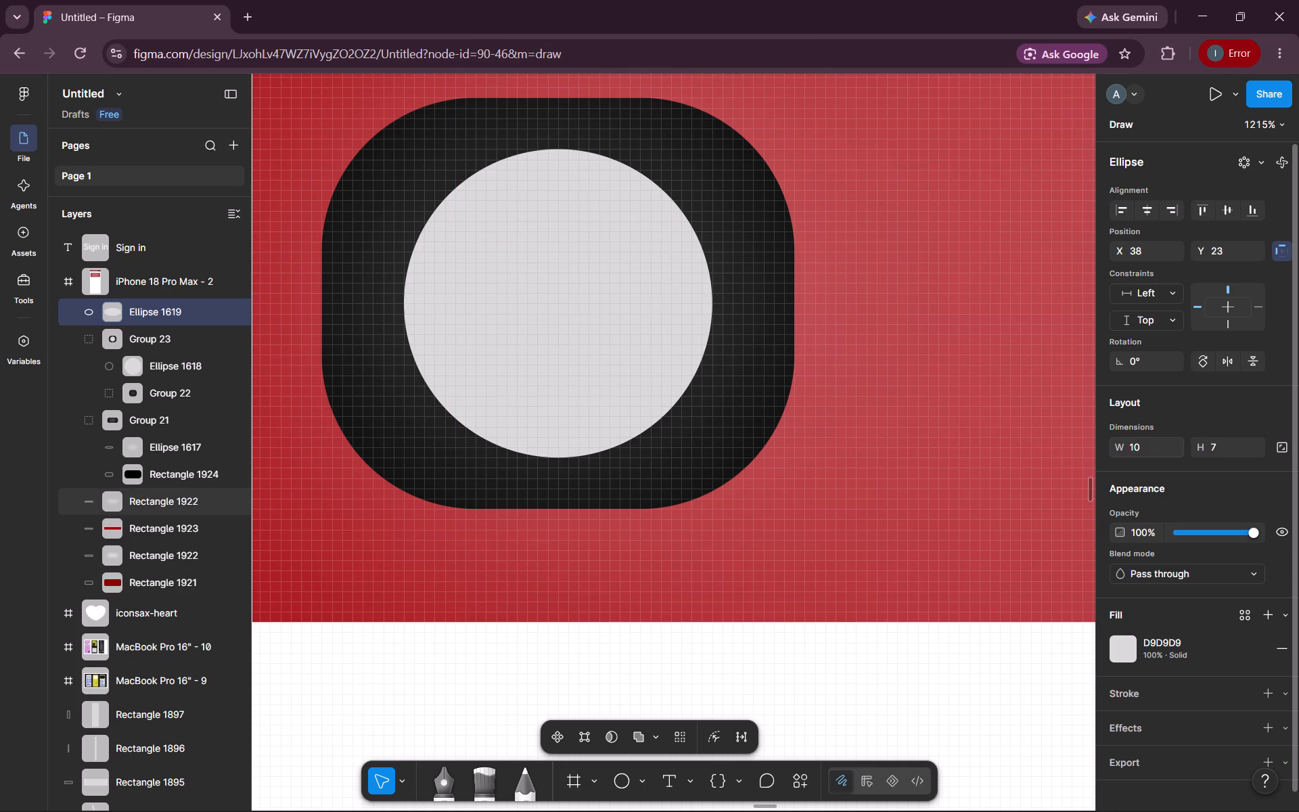
pyautogui.doubleClick(1218, 449)
pyautogui.write('10')
pyautogui.press('Return')
# Centre the 10 × 10 circle horizontally in the upper part of the light grey circle, at about X 37, Y 20.
pyautogui.moveTo(573, 258); pyautogui.dragTo(555, 233)
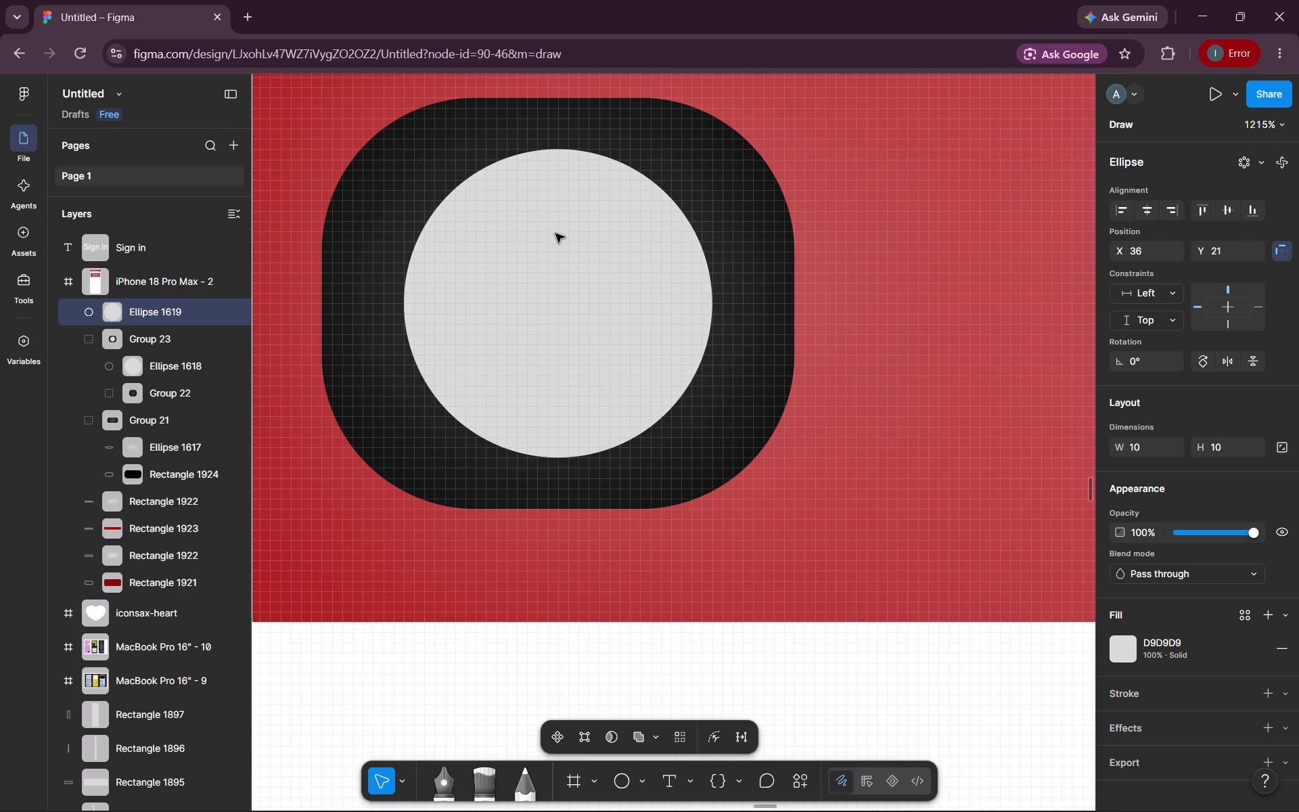
pyautogui.moveTo(555, 233); pyautogui.dragTo(562, 230)
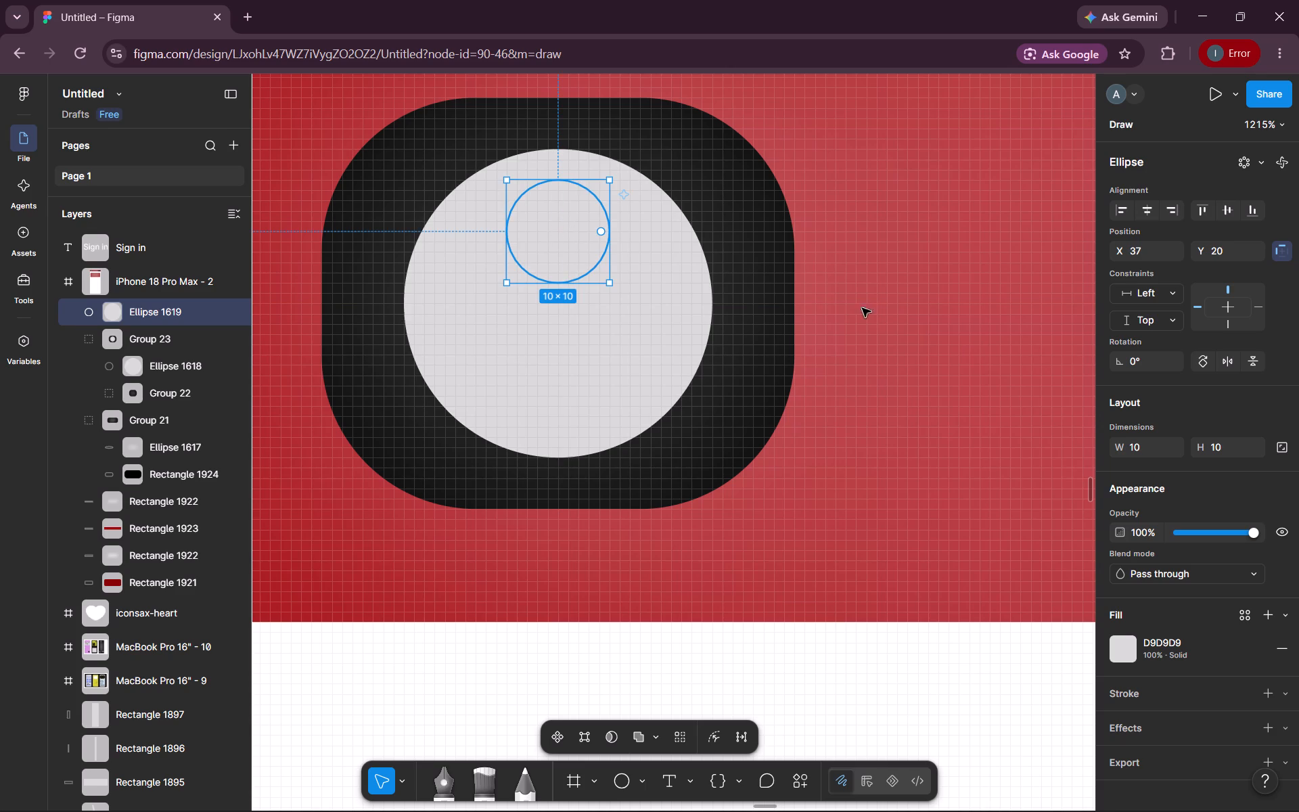
# Change the small circle's fill to the darker grey A7A7A7 from the page's existing colours.
pyautogui.click(1124, 648)
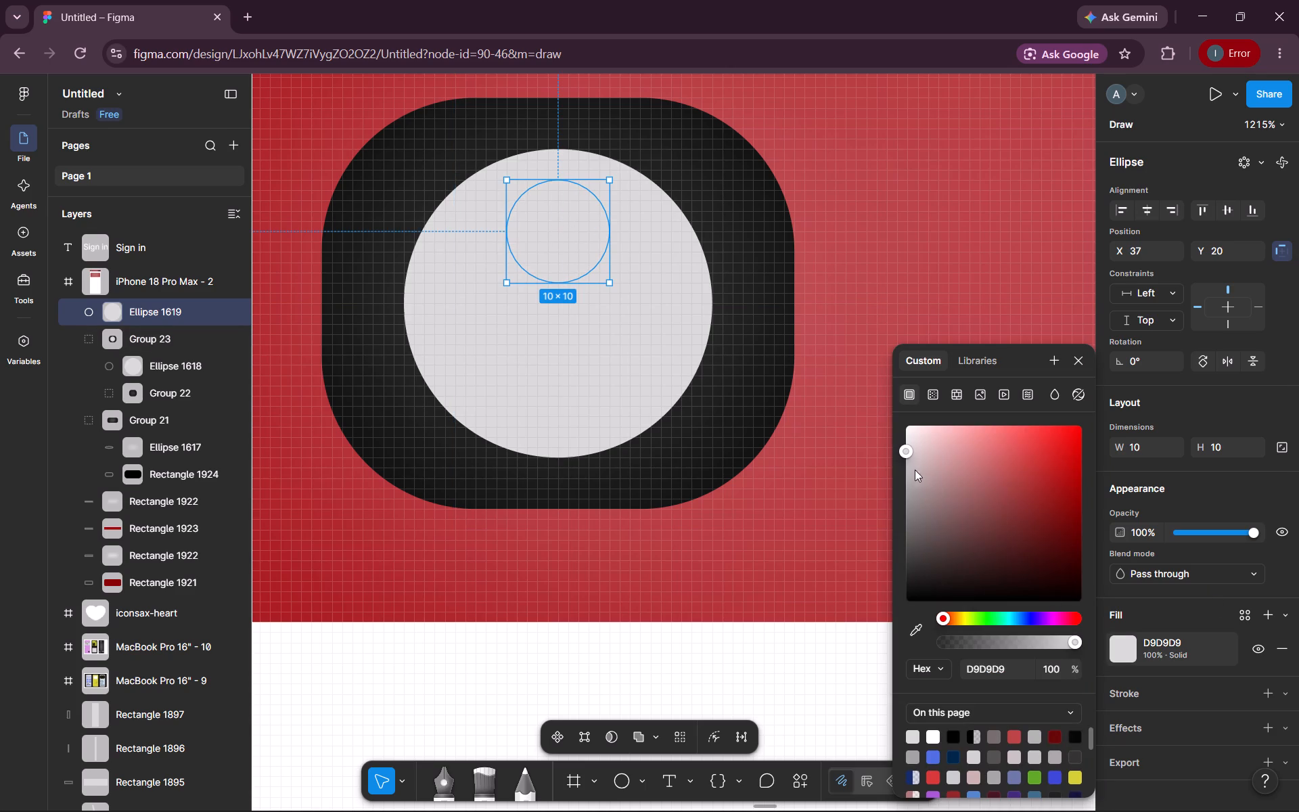
pyautogui.moveTo(907, 449); pyautogui.dragTo(910, 499)
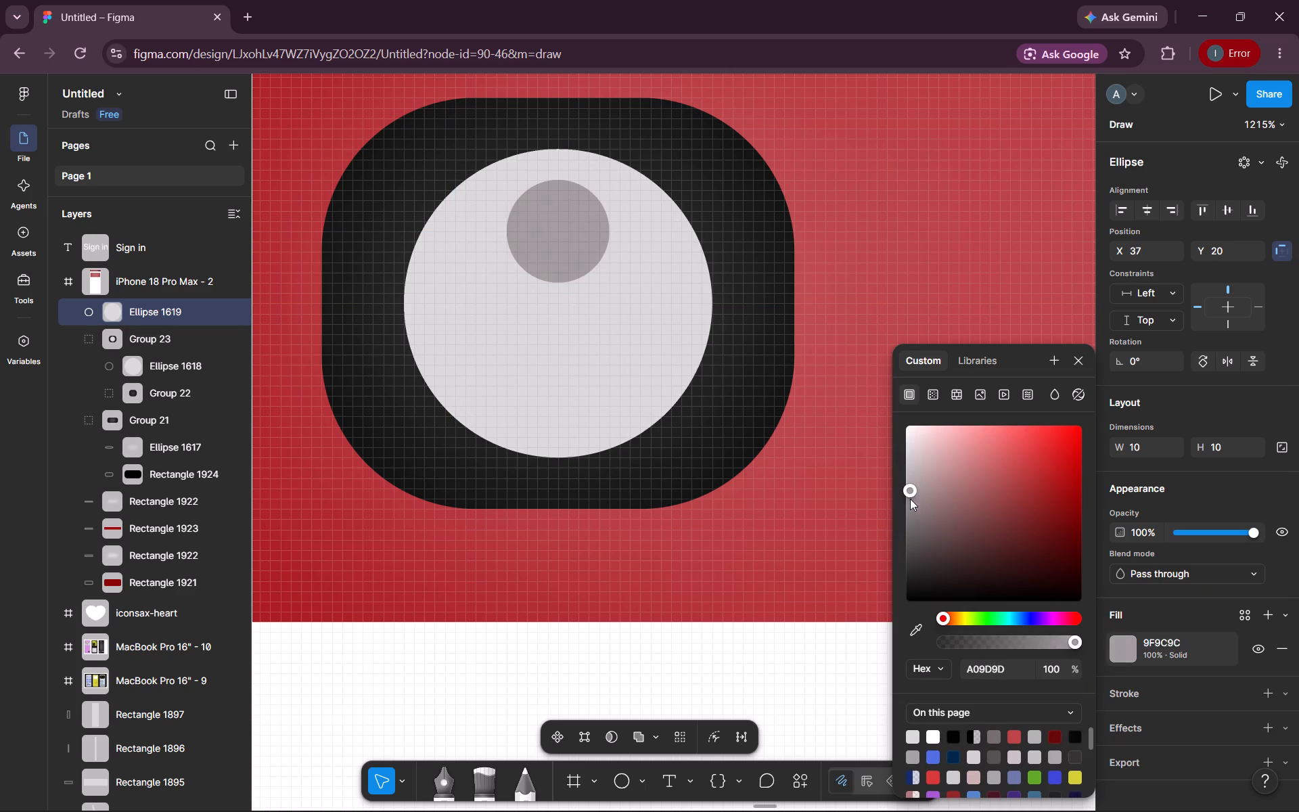
pyautogui.moveTo(910, 499); pyautogui.dragTo(911, 506)
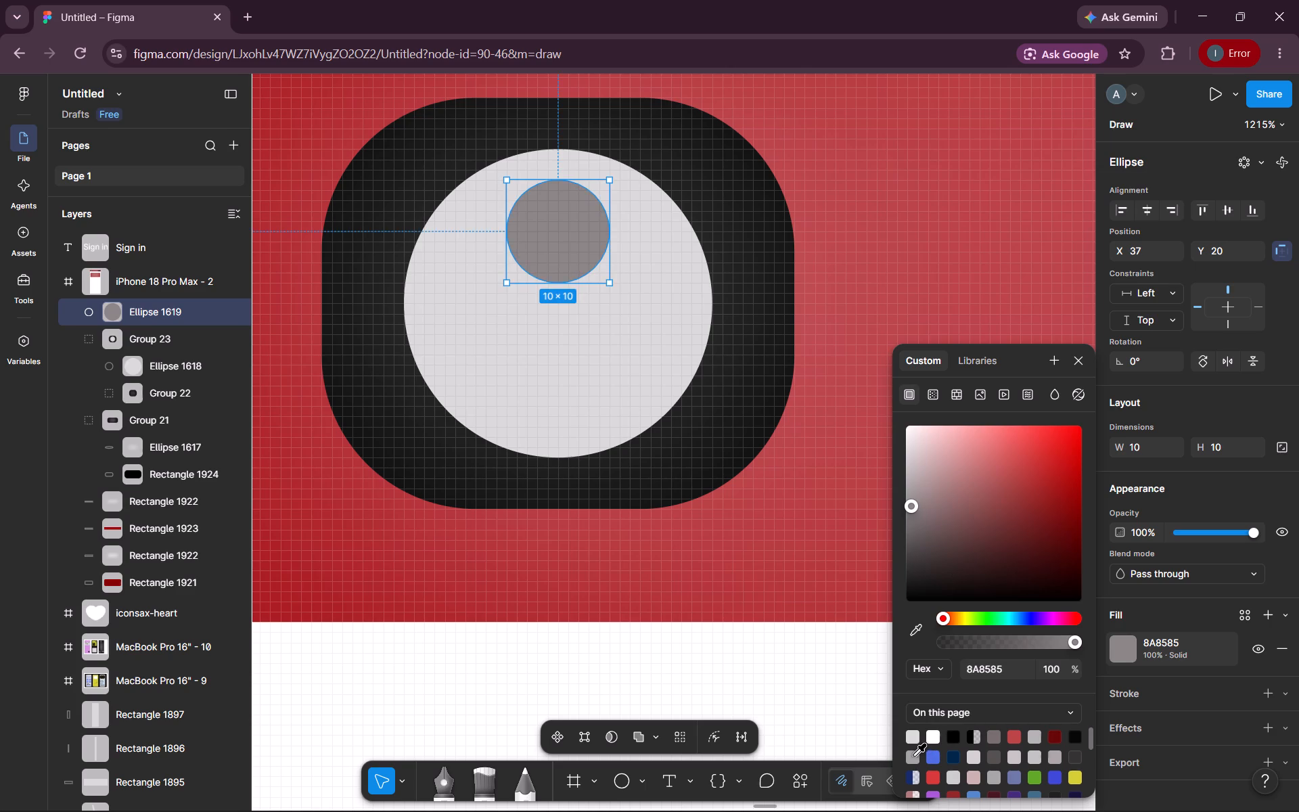
pyautogui.click(913, 757)
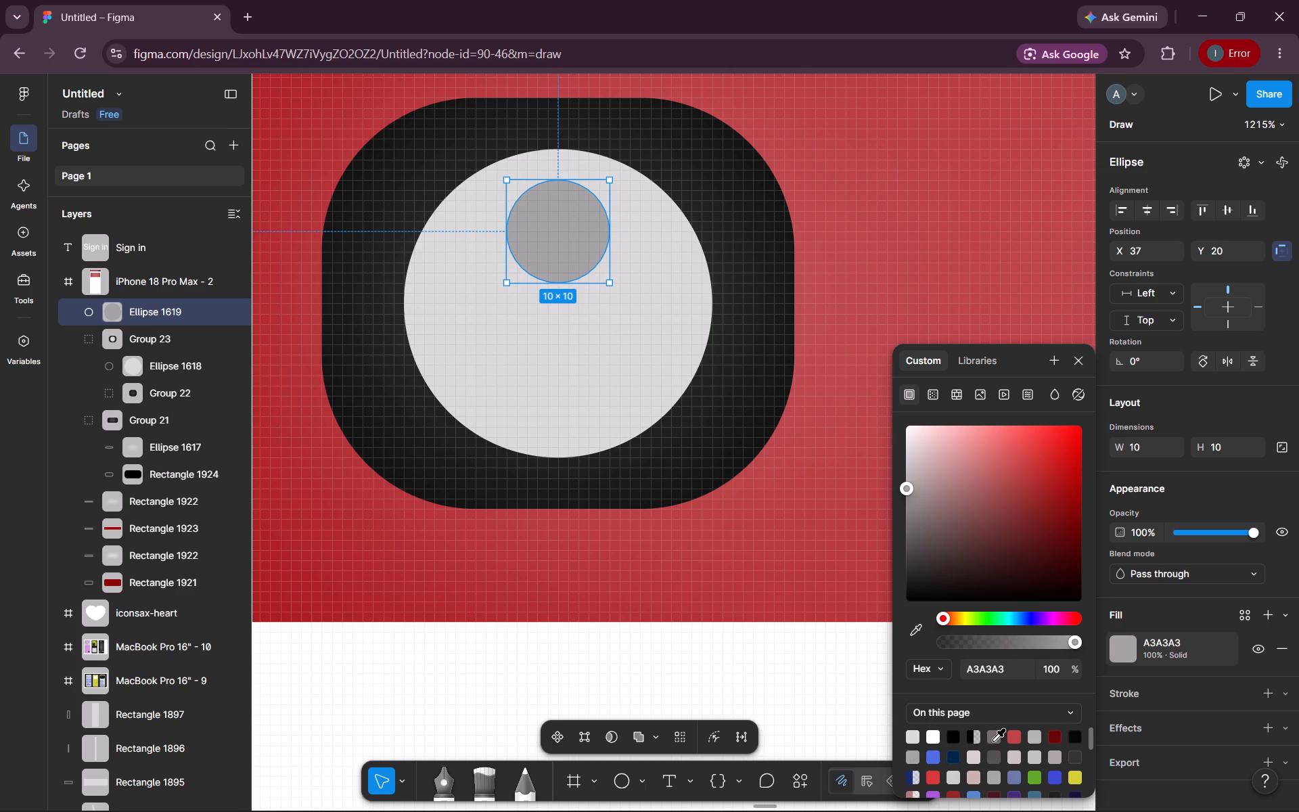
pyautogui.click(994, 737)
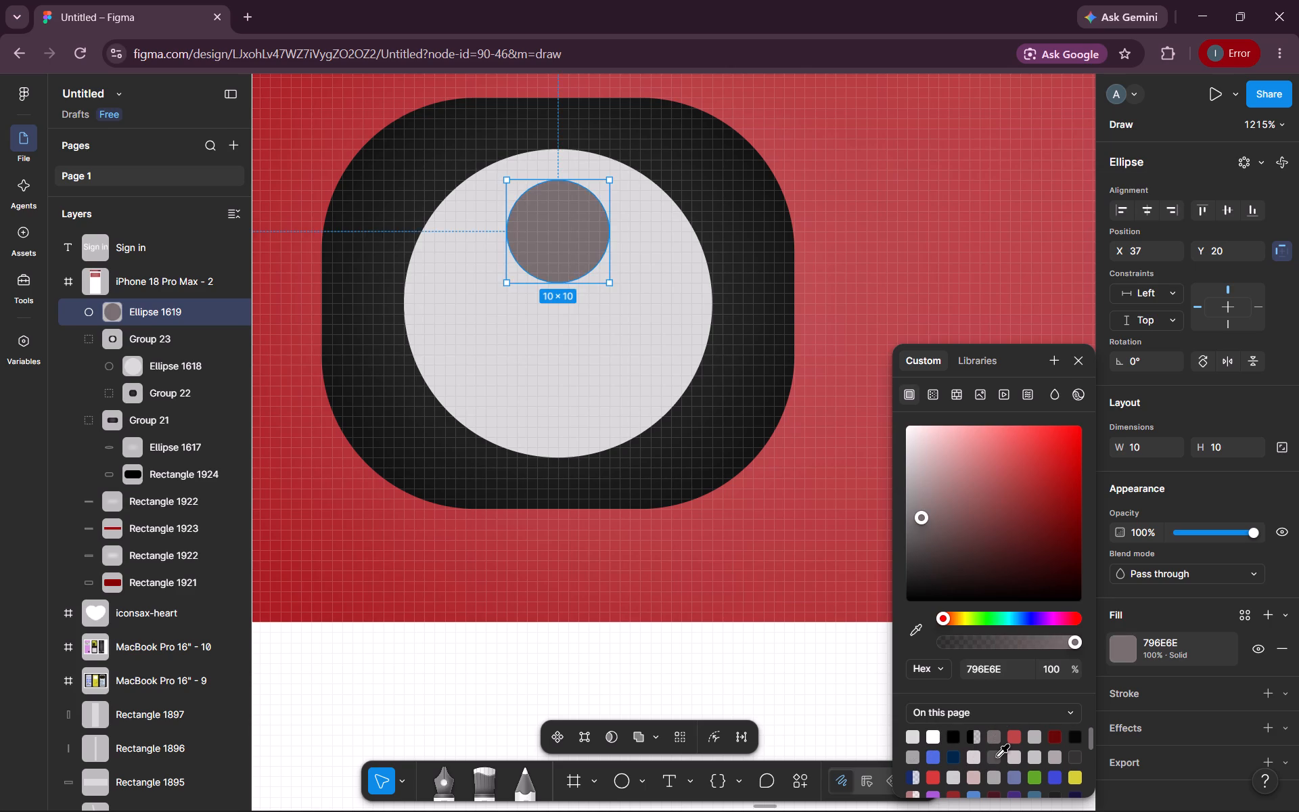
pyautogui.click(997, 757)
pyautogui.click(1056, 754)
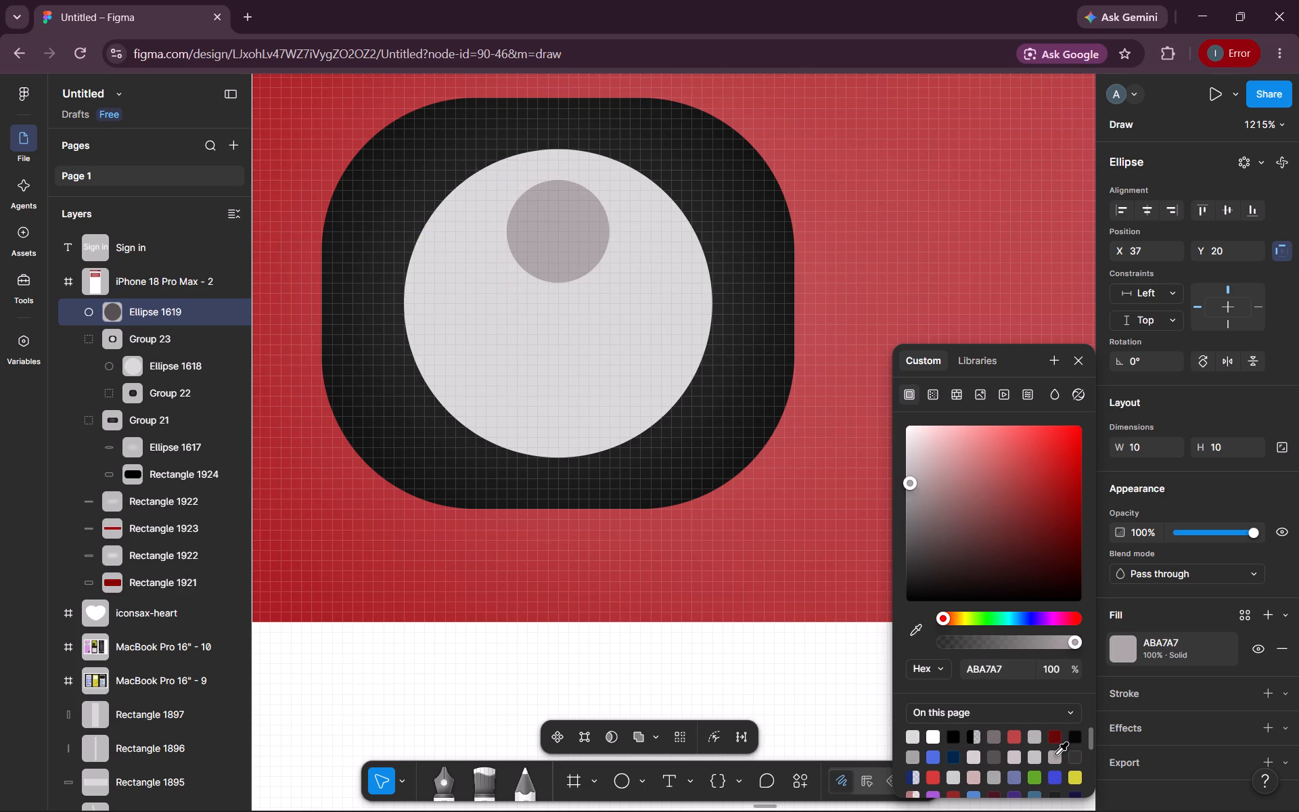
pyautogui.scroll(-1, 1056, 754)
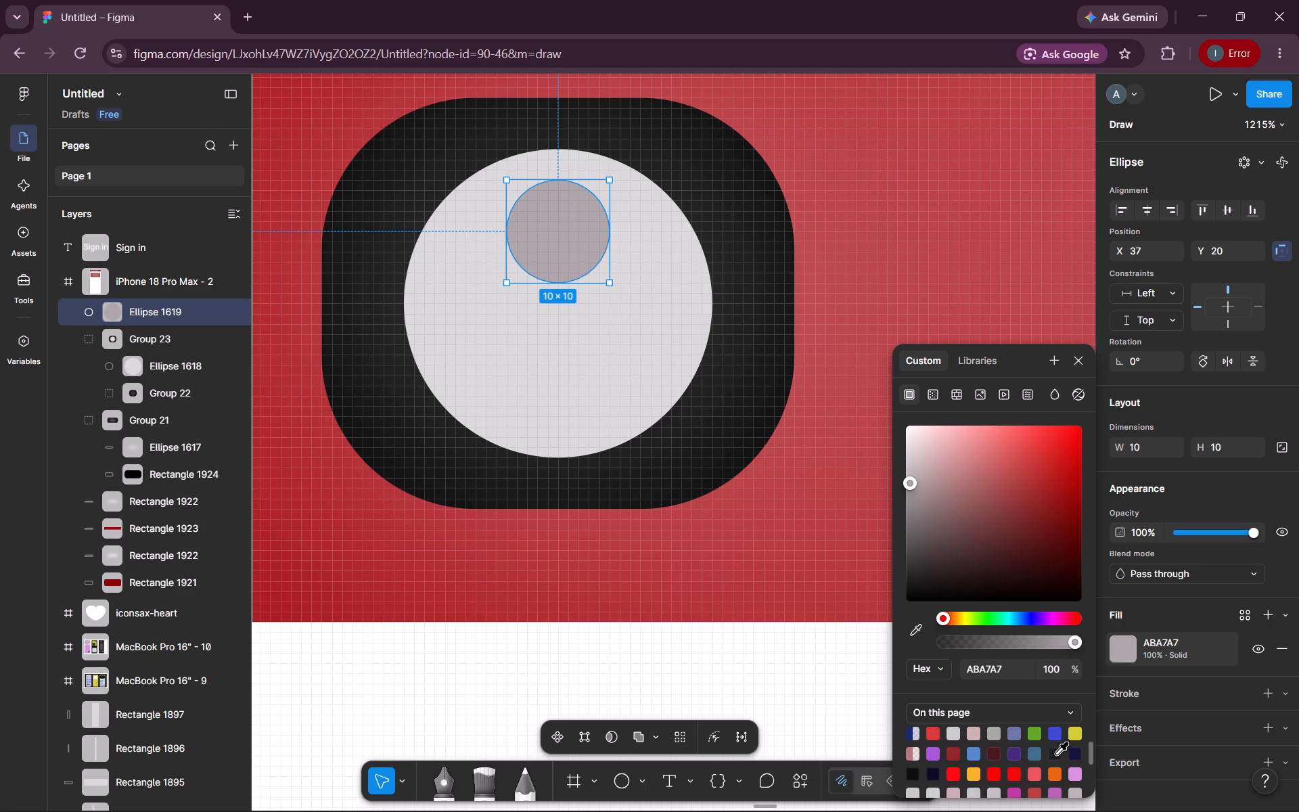
pyautogui.scroll(-2, 1056, 754)
pyautogui.scroll(1, 1056, 754)
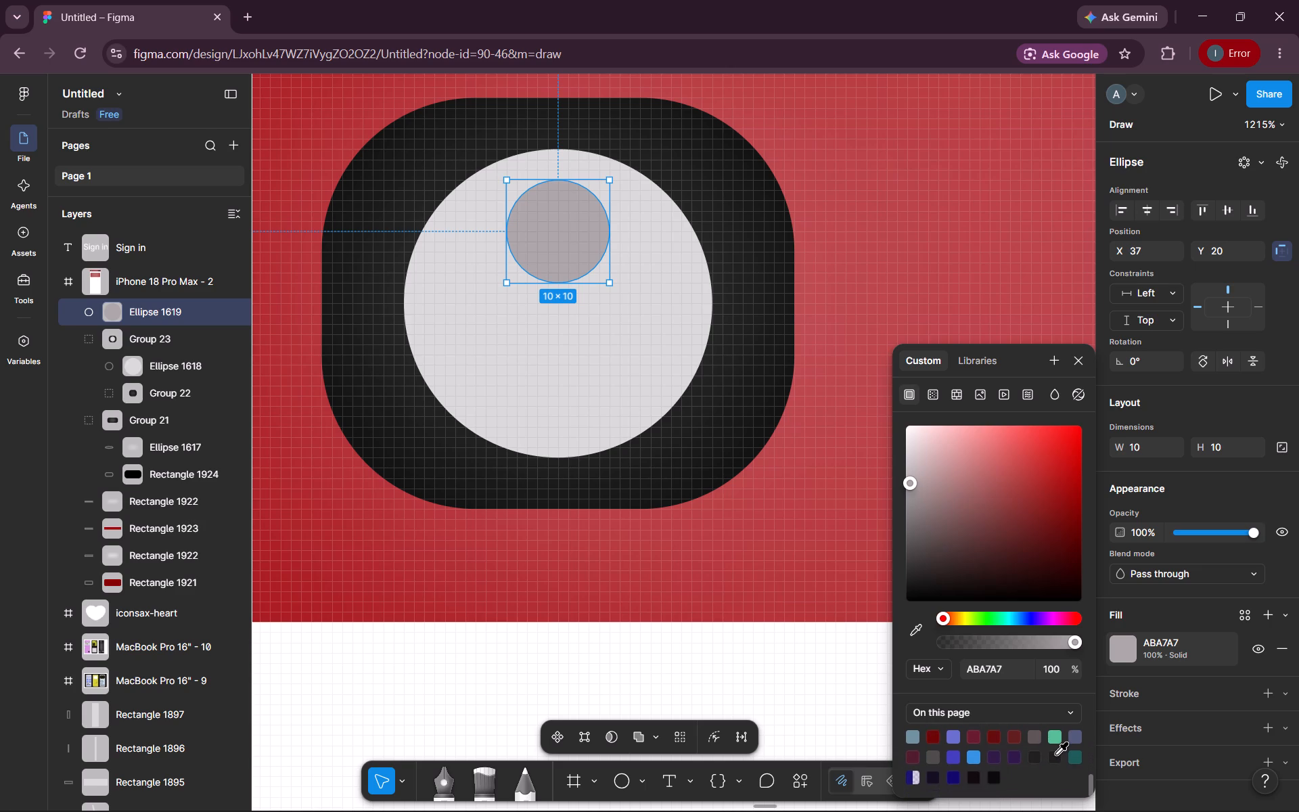
pyautogui.scroll(1, 1056, 754)
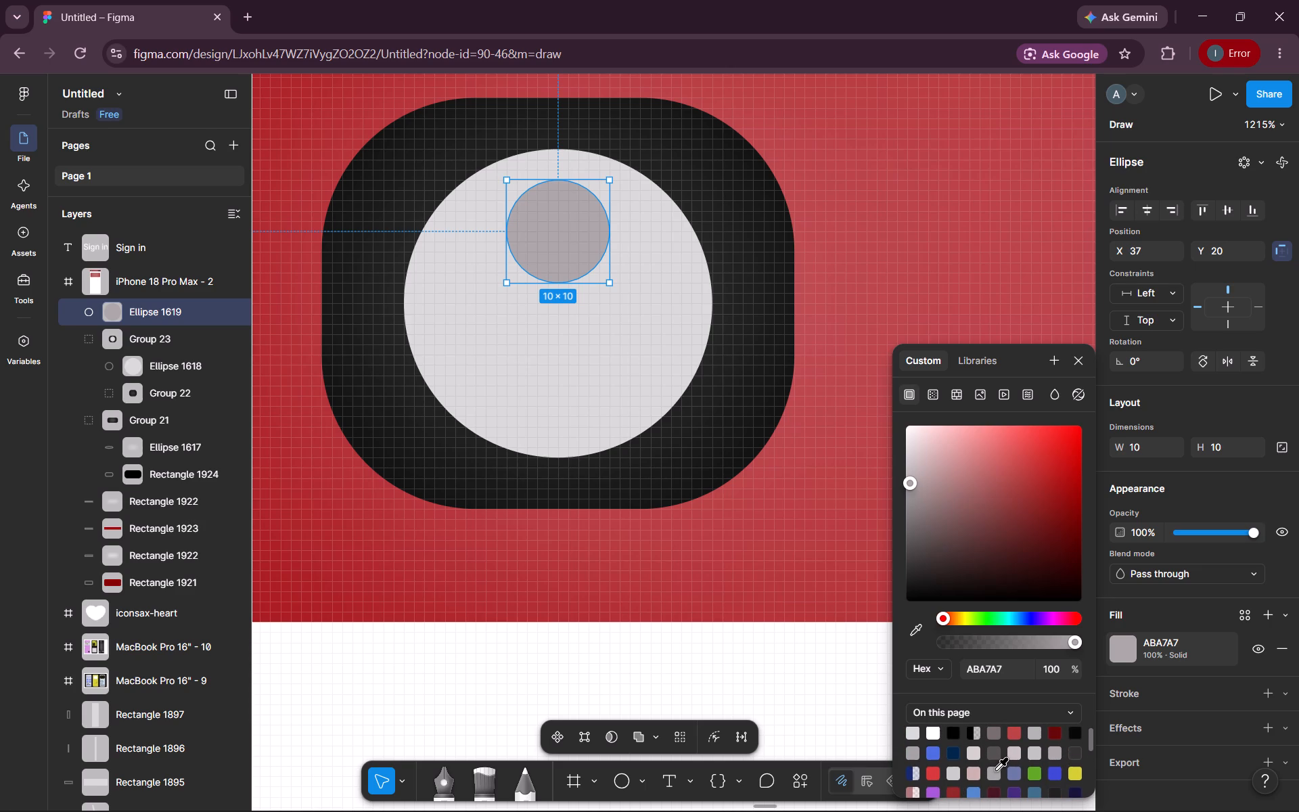
pyautogui.click(997, 771)
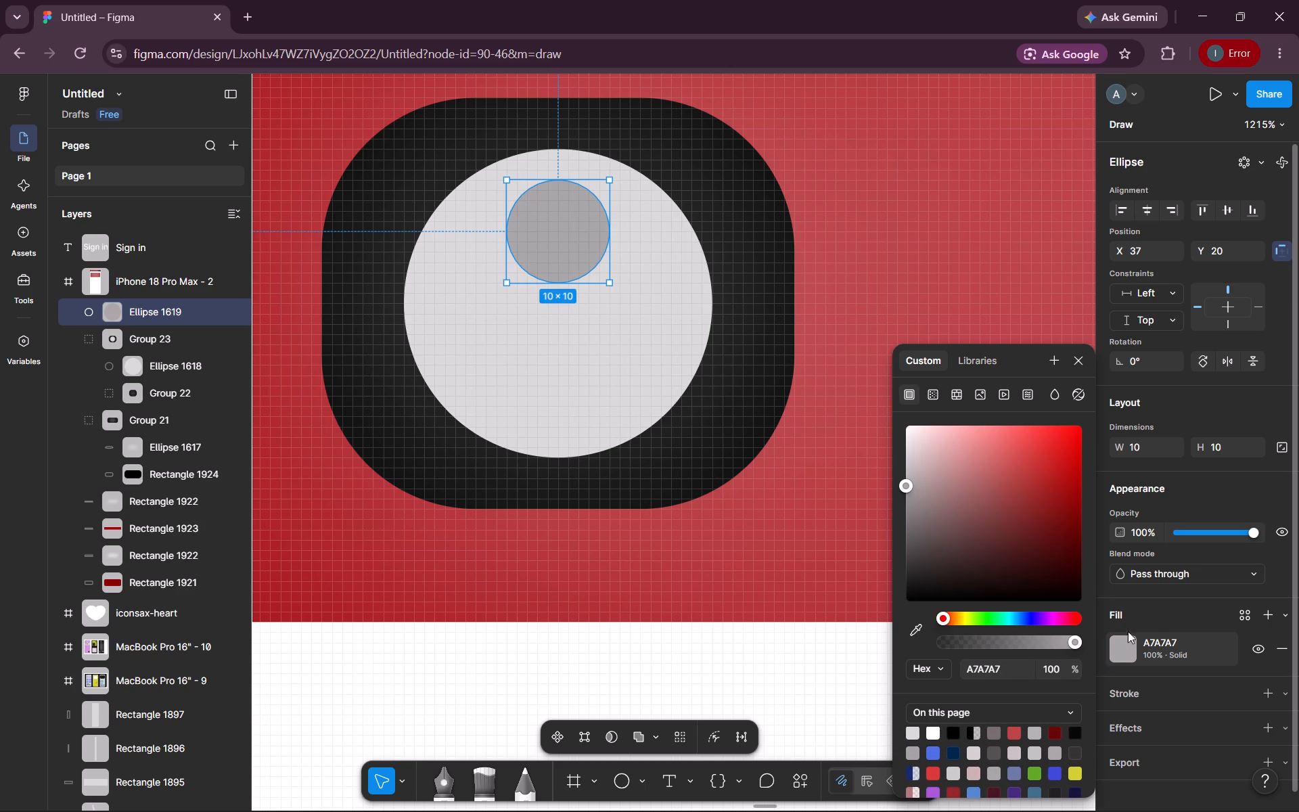
pyautogui.click(1149, 595)
# Draw an ellipse about 7 × 10 below the small grey circle, at about X 40, Y 33.
pyautogui.click(622, 778)
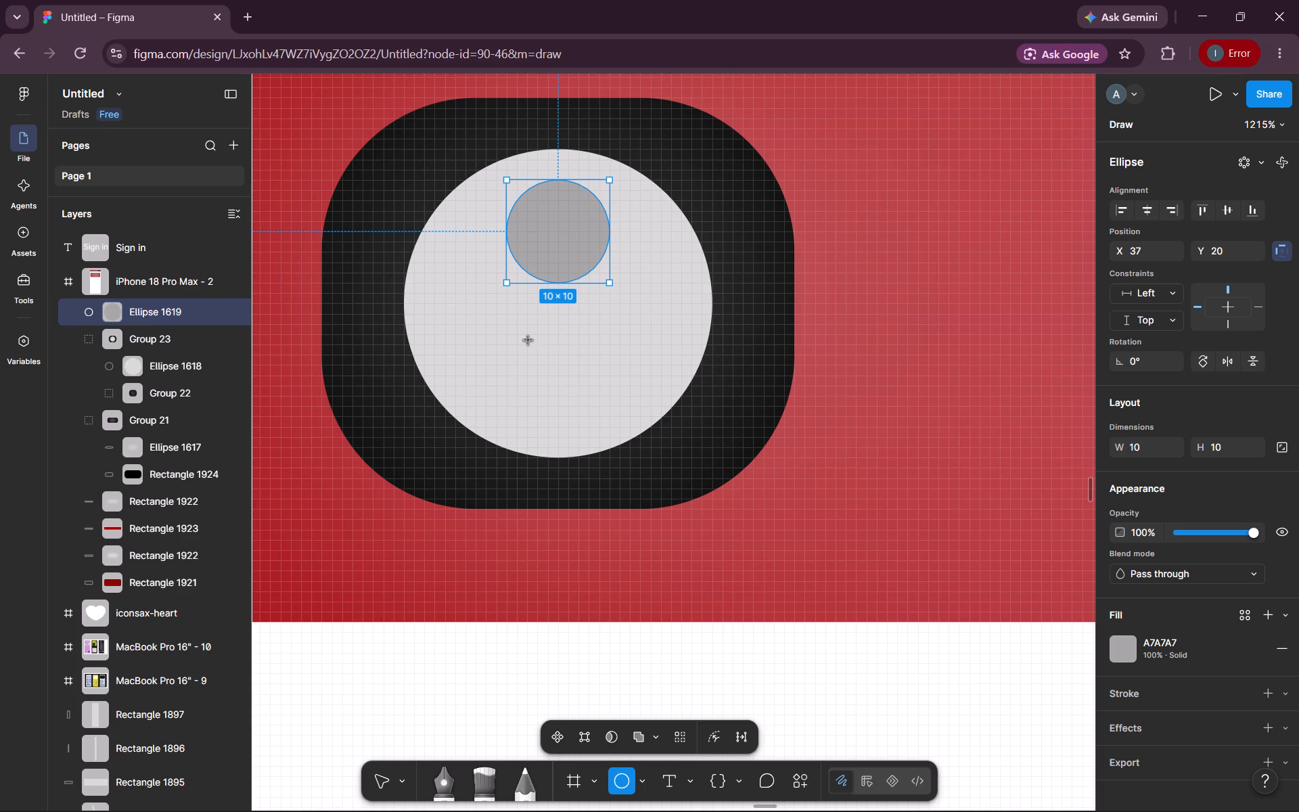
pyautogui.moveTo(539, 310); pyautogui.dragTo(556, 406)
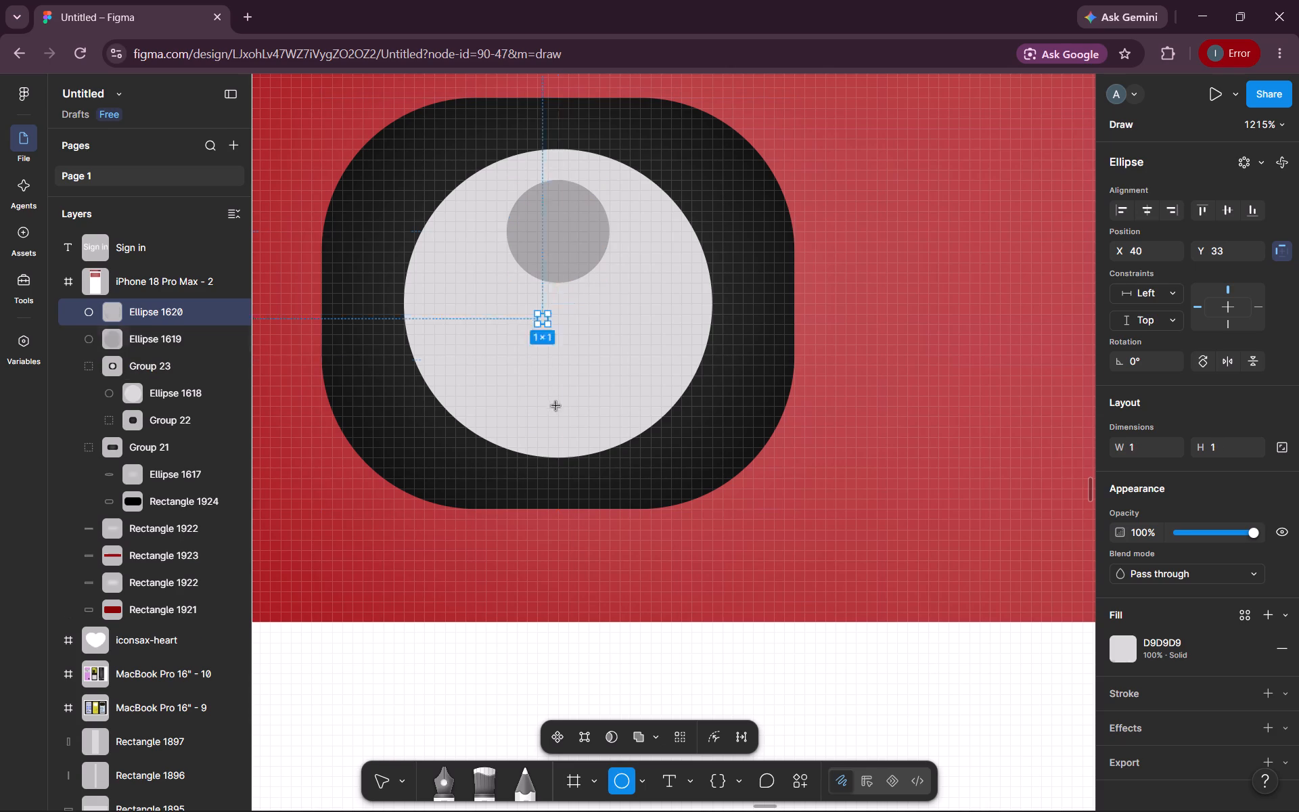
pyautogui.moveTo(556, 406); pyautogui.dragTo(611, 415)
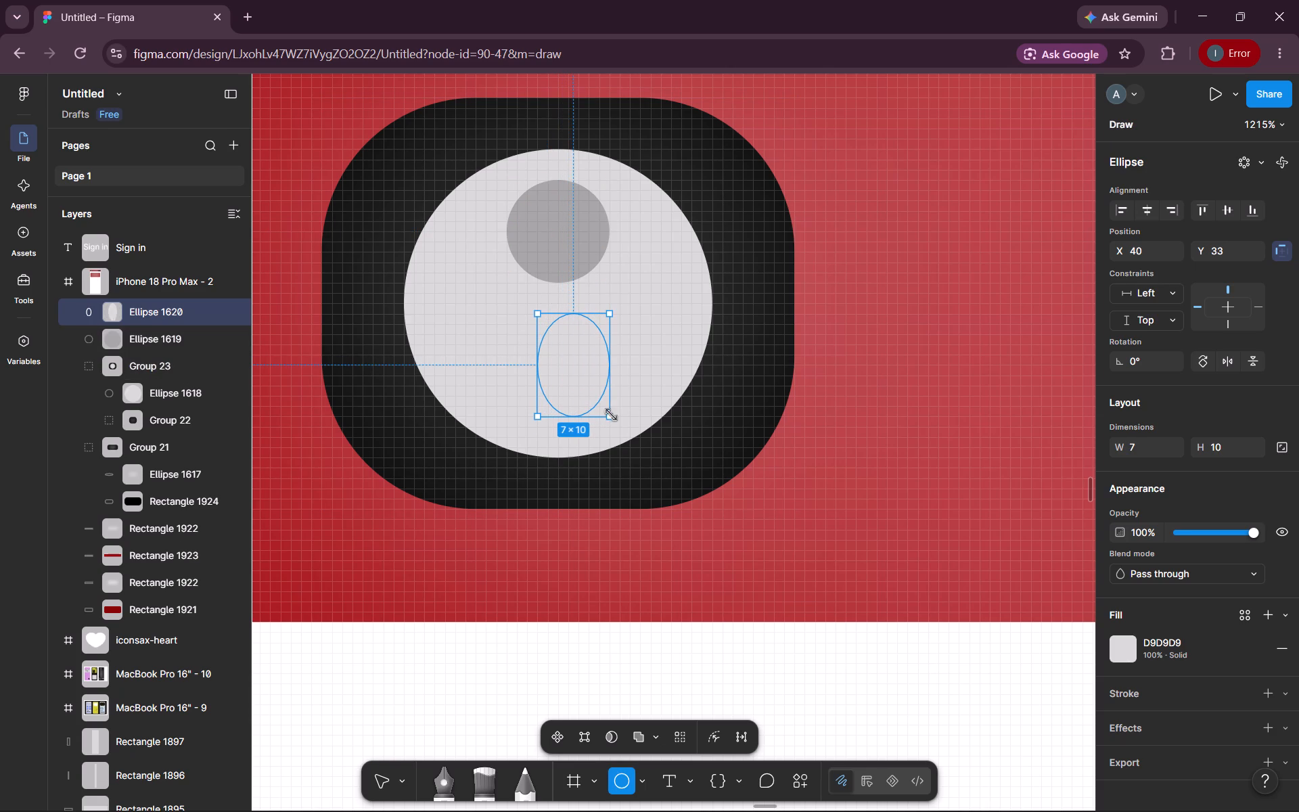
# Fill the new ellipse with the page's existing grey A7A7A7.
pyautogui.click(1128, 656)
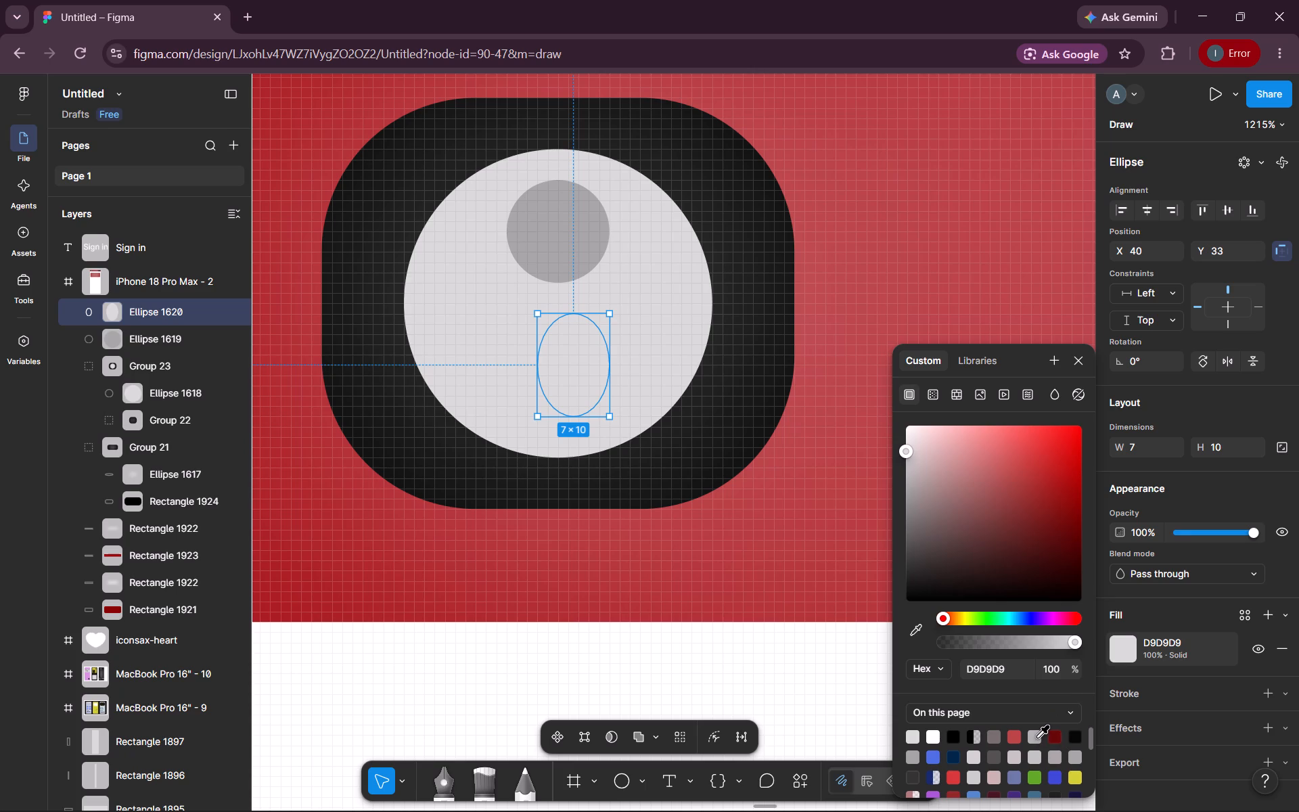
pyautogui.click(1036, 737)
pyautogui.click(1072, 750)
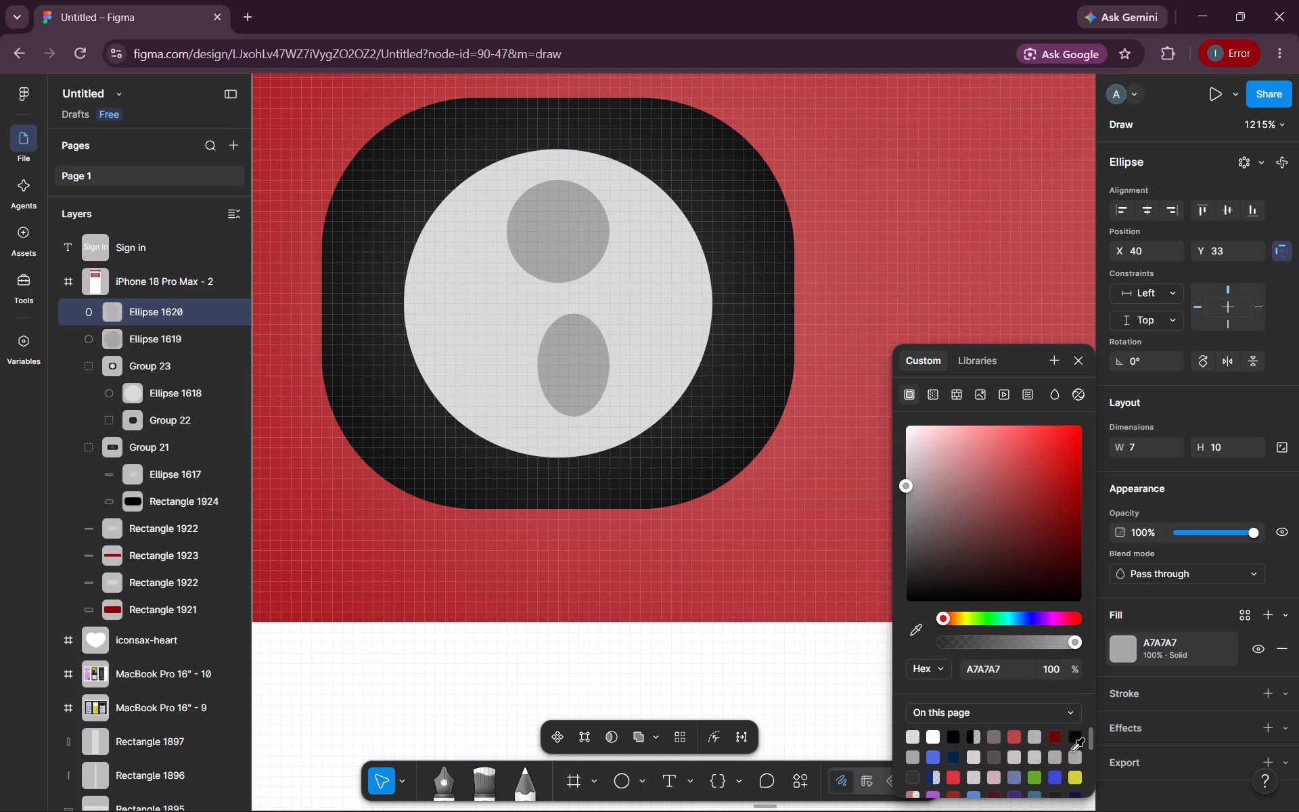
pyautogui.click(708, 682)
# Enlarge the lower grey ellipse to about 9 × 13 by extending its left, bottom and top edges.
pyautogui.click(555, 356)
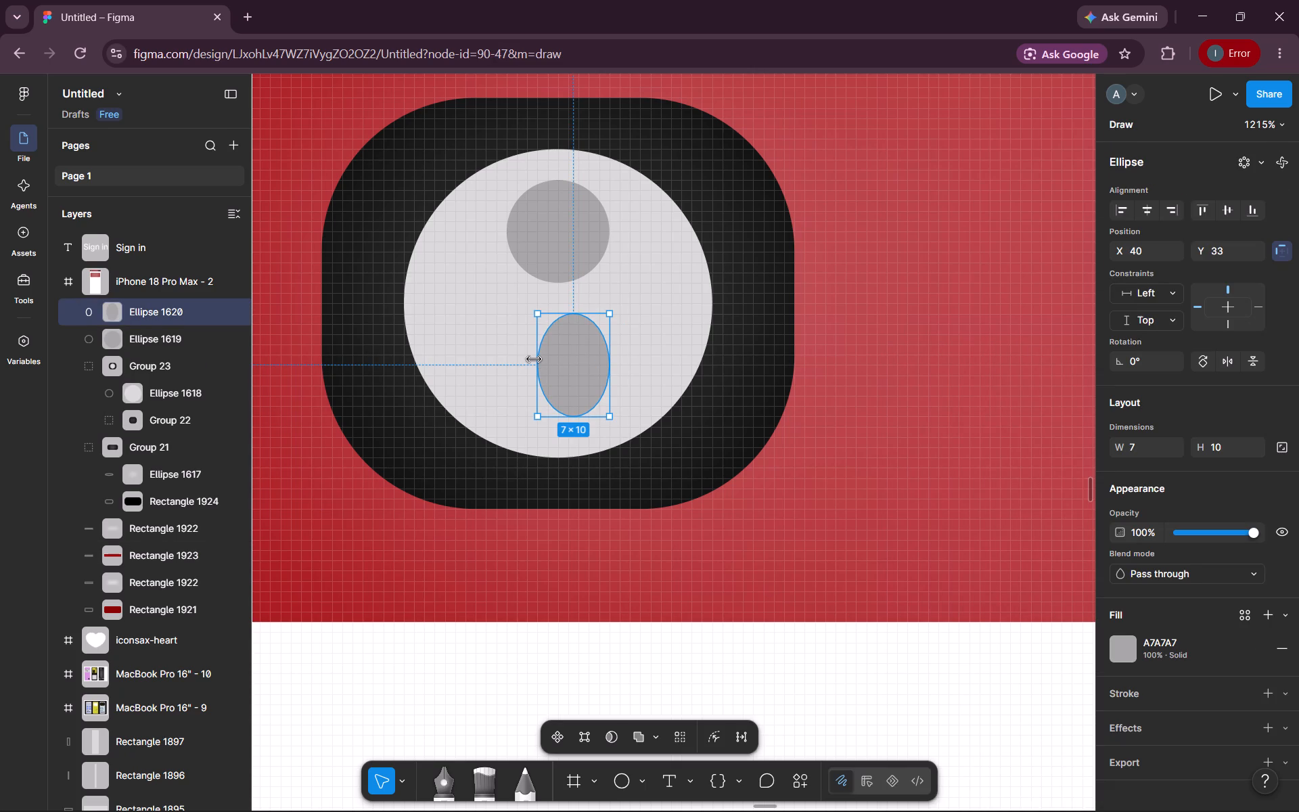
pyautogui.moveTo(534, 359); pyautogui.dragTo(512, 357)
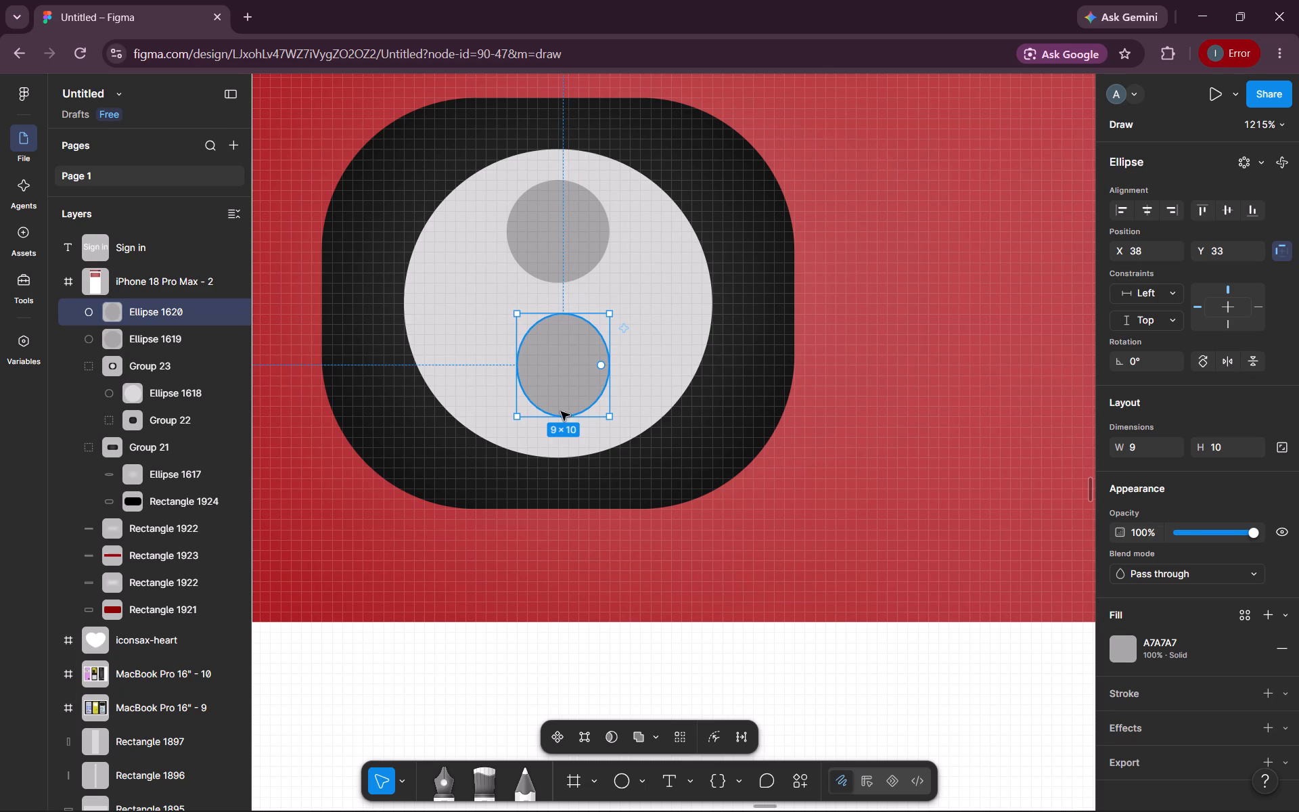
pyautogui.moveTo(564, 415); pyautogui.dragTo(564, 437)
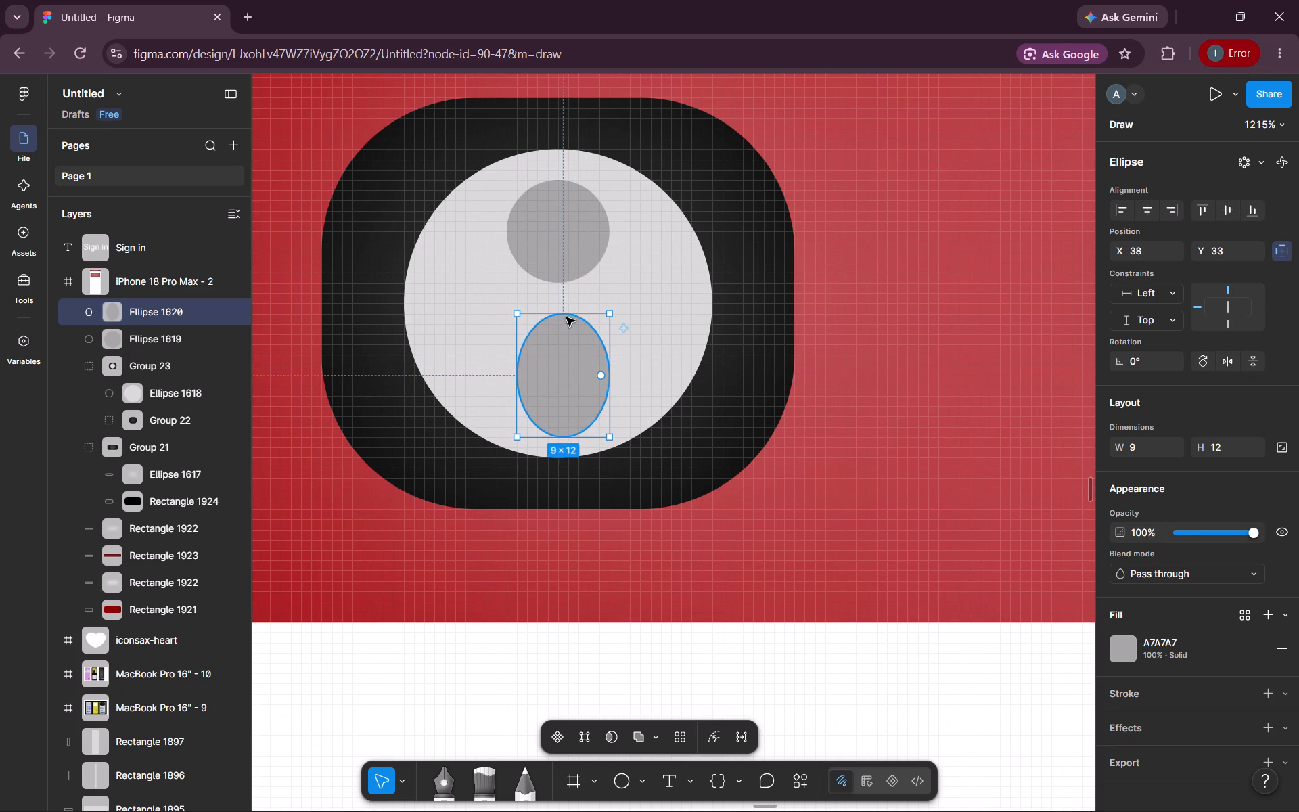
pyautogui.moveTo(561, 314); pyautogui.dragTo(559, 304)
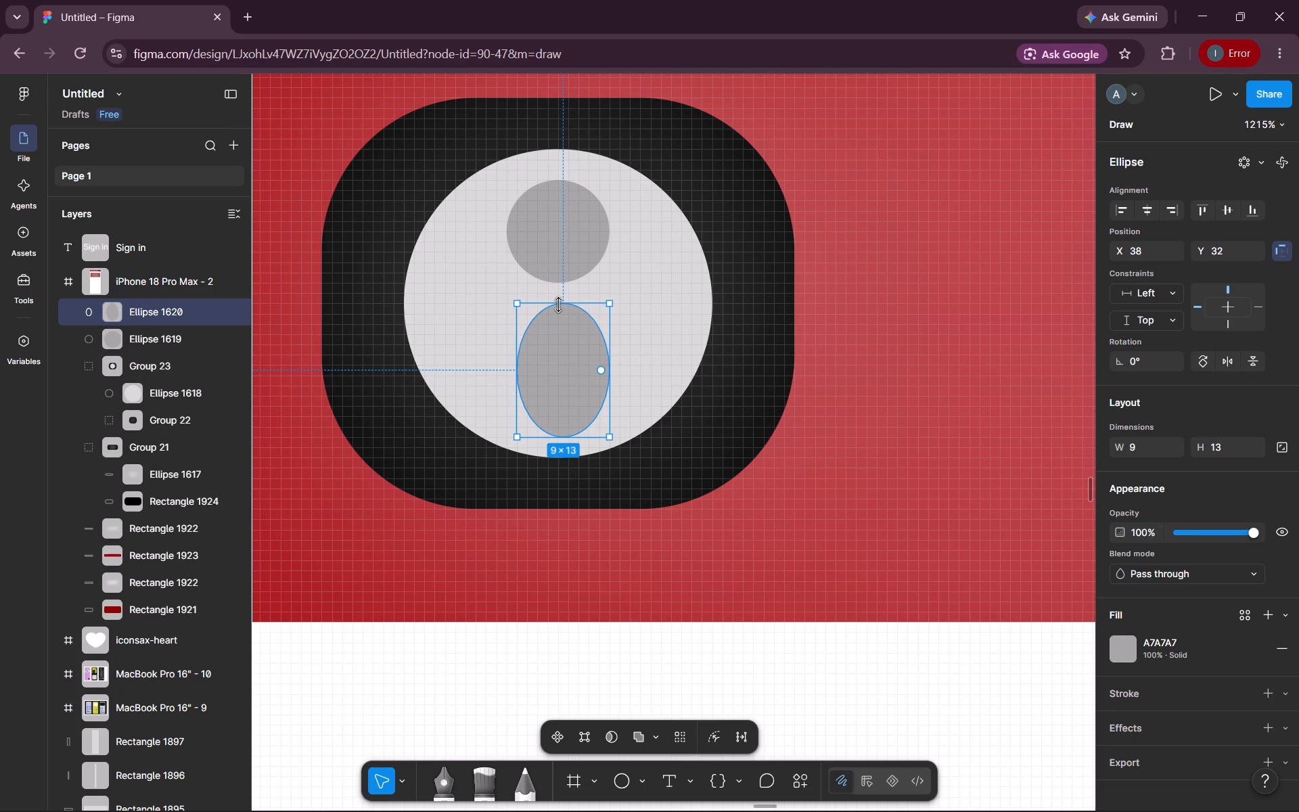
# Reposition the lower grey ellipse beneath the small grey circle, at about X 37, Y 31.
pyautogui.moveTo(569, 351); pyautogui.dragTo(564, 304)
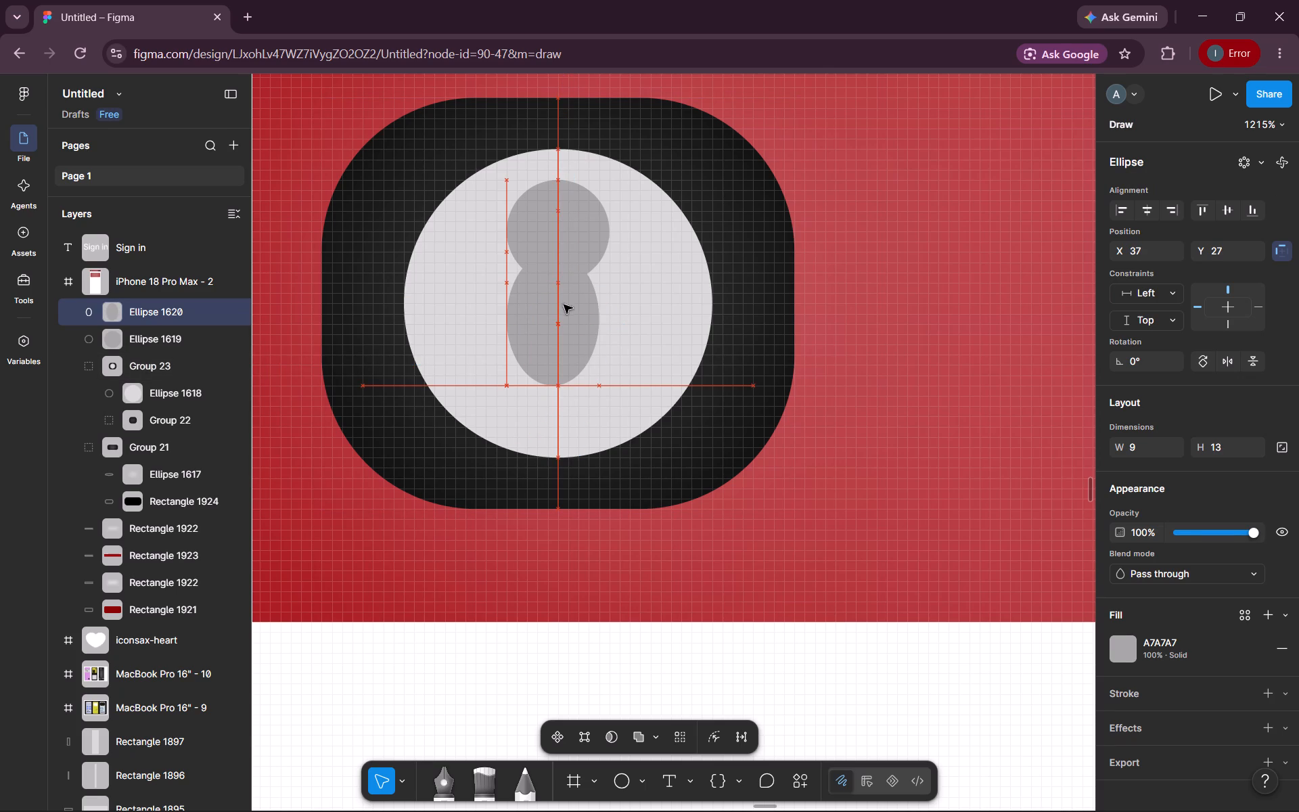
pyautogui.moveTo(564, 304); pyautogui.dragTo(568, 338)
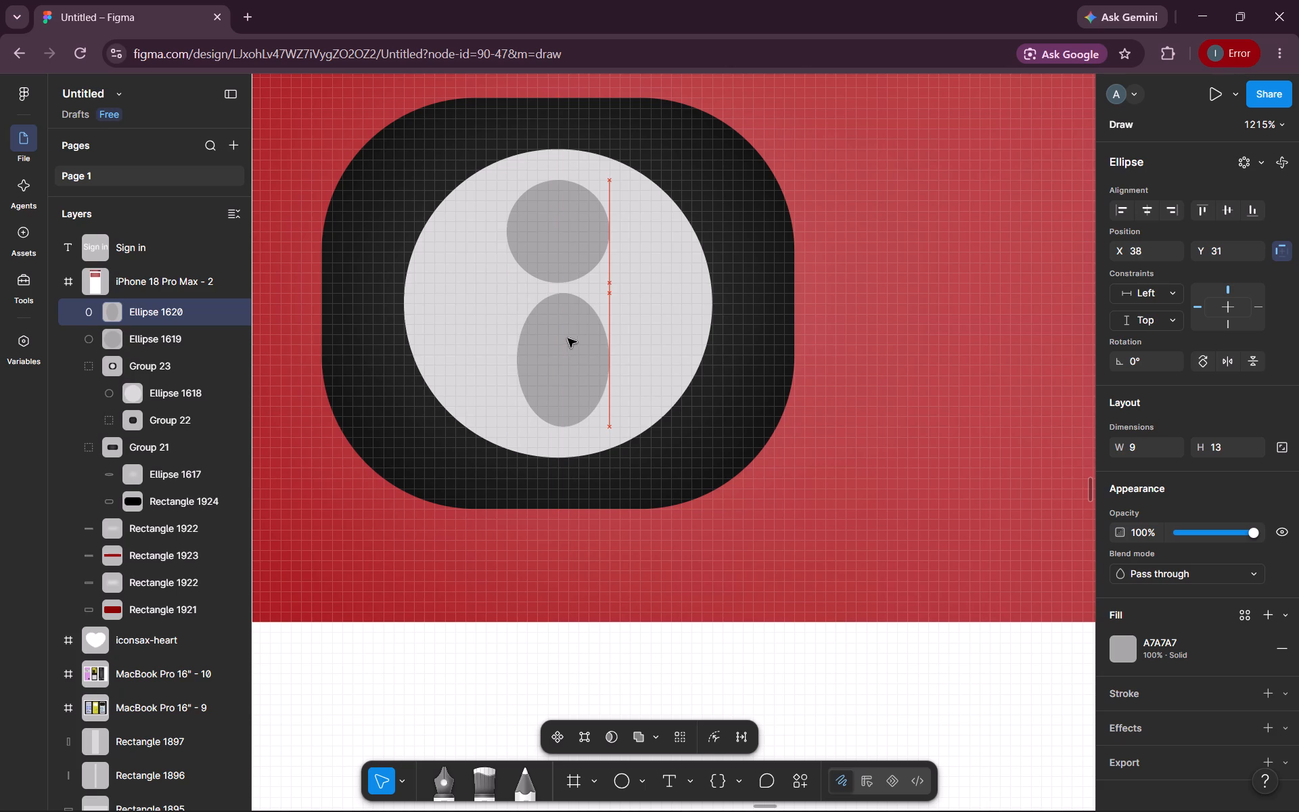
pyautogui.moveTo(568, 338); pyautogui.dragTo(557, 346)
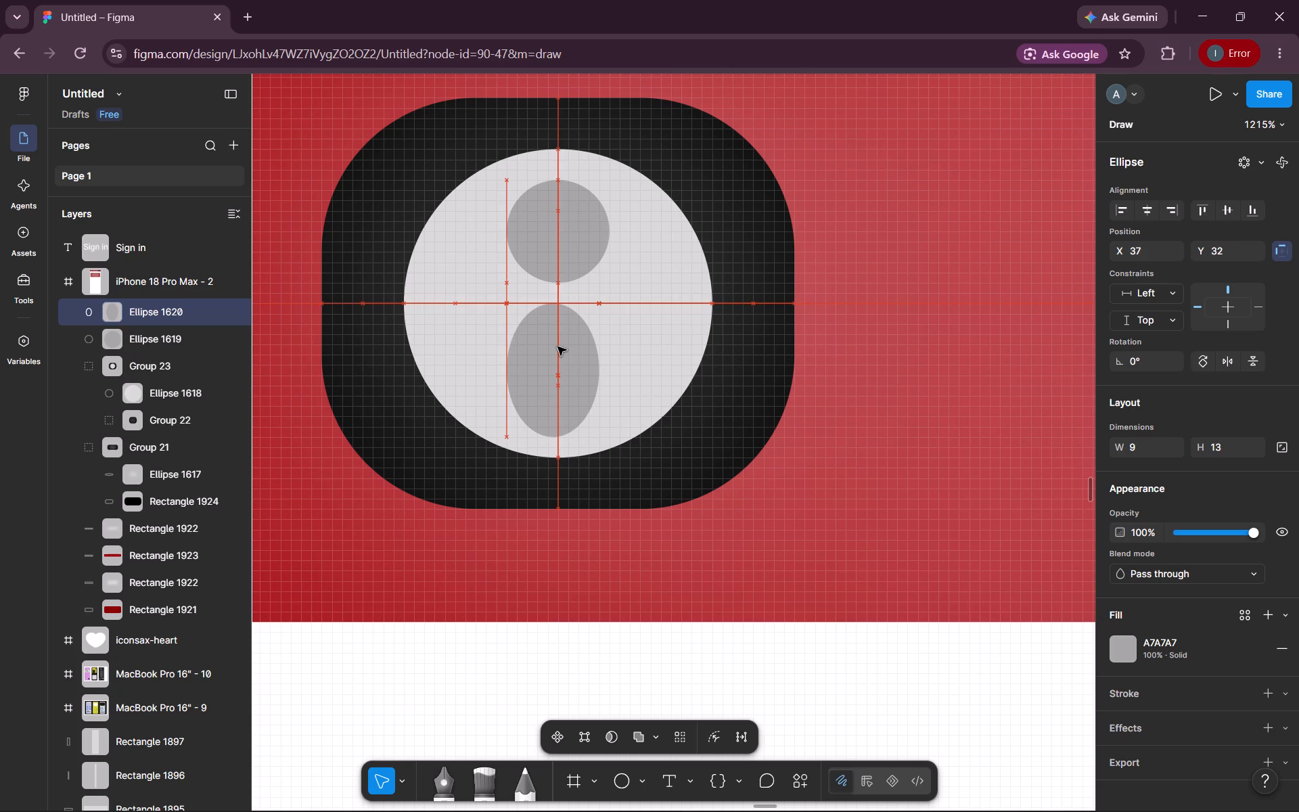
pyautogui.moveTo(557, 346); pyautogui.dragTo(558, 346)
pyautogui.moveTo(558, 346); pyautogui.dragTo(570, 343)
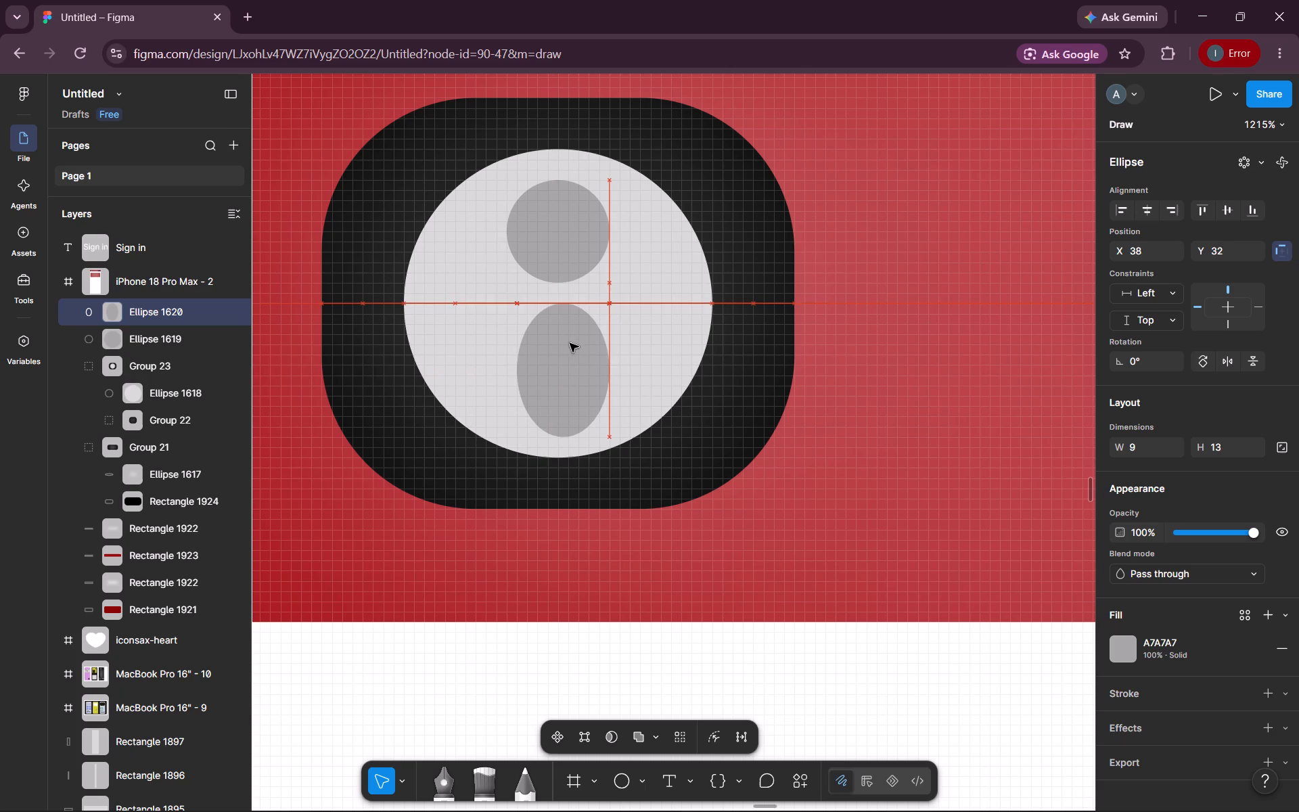
pyautogui.moveTo(570, 343); pyautogui.dragTo(563, 316)
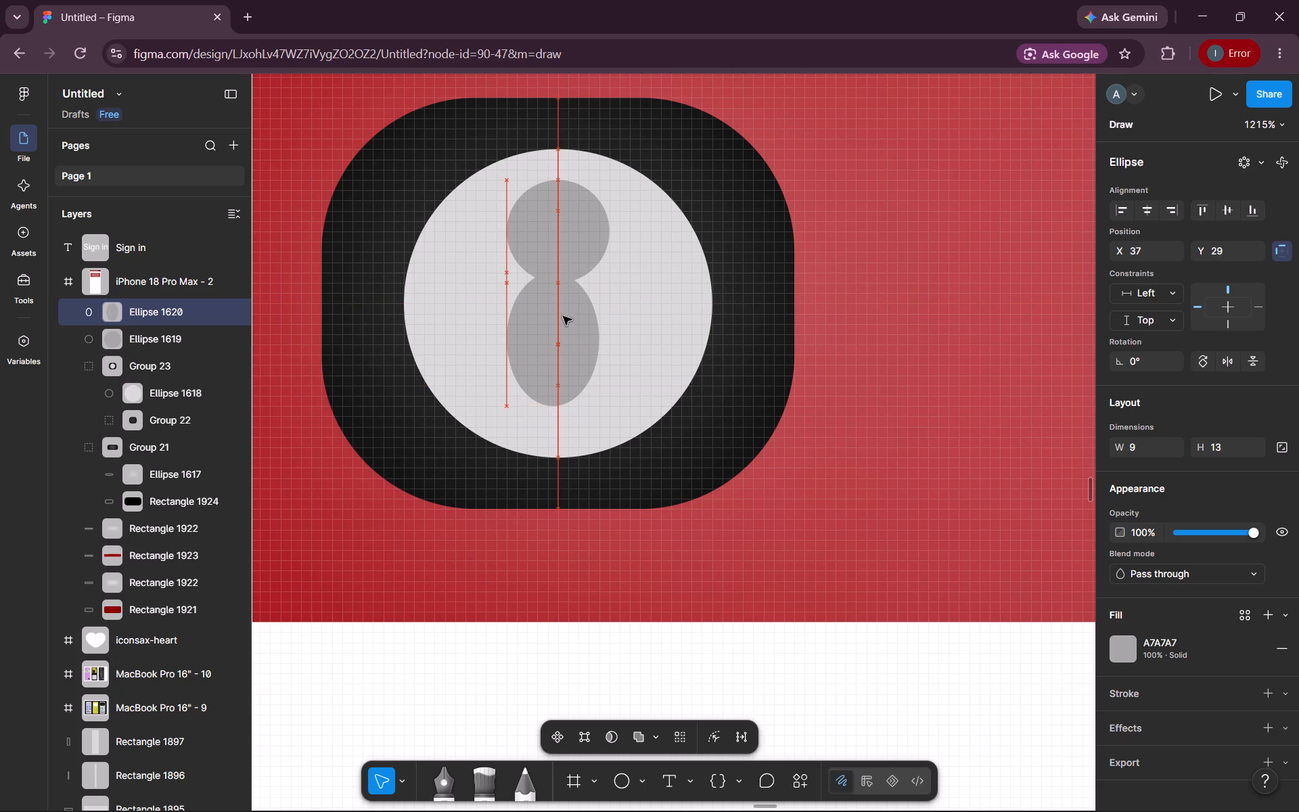
pyautogui.moveTo(563, 316); pyautogui.dragTo(563, 336)
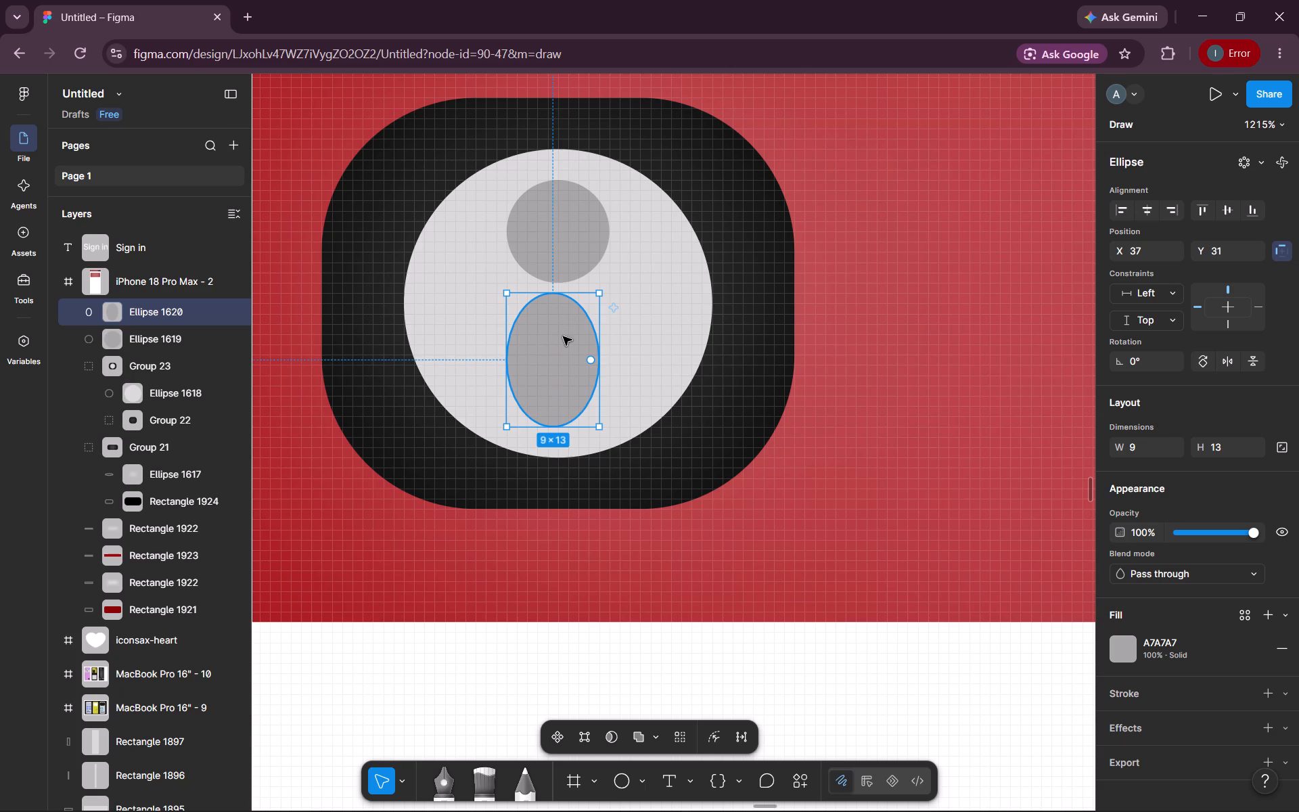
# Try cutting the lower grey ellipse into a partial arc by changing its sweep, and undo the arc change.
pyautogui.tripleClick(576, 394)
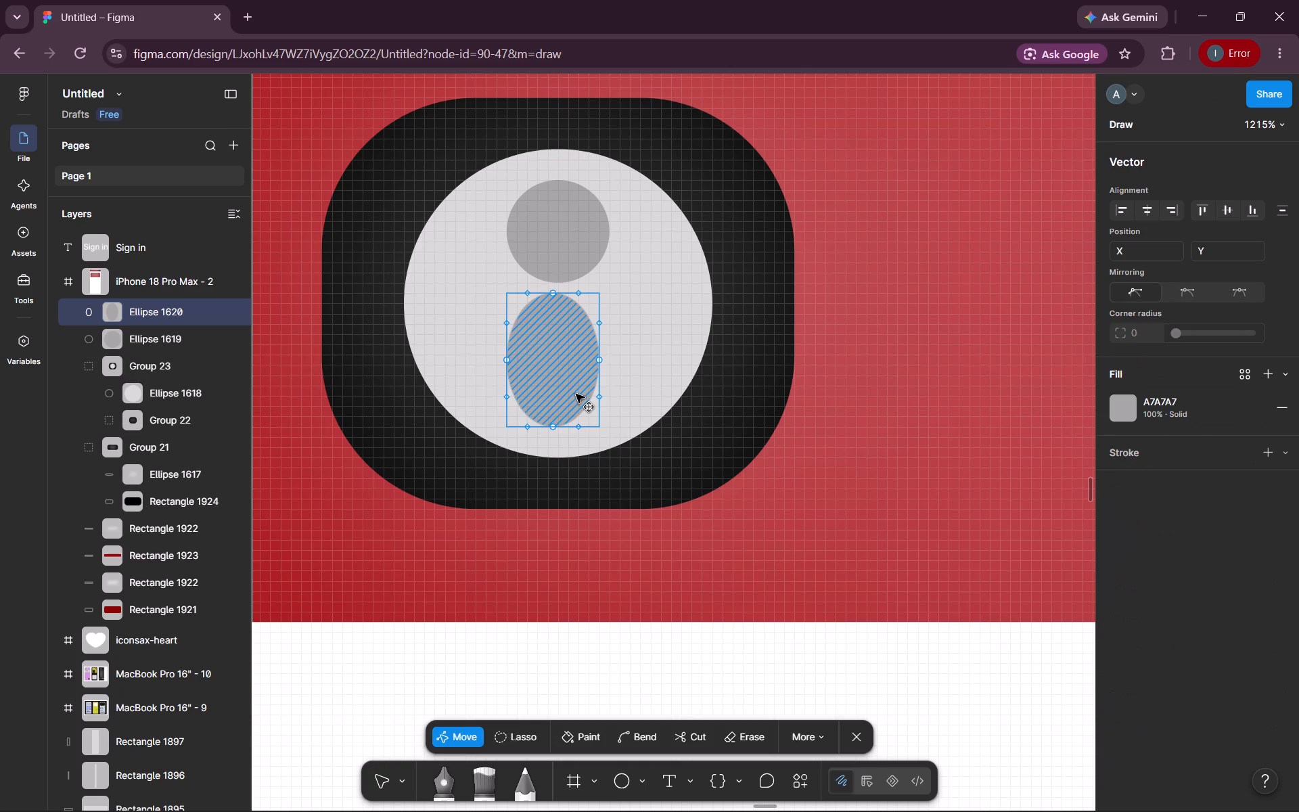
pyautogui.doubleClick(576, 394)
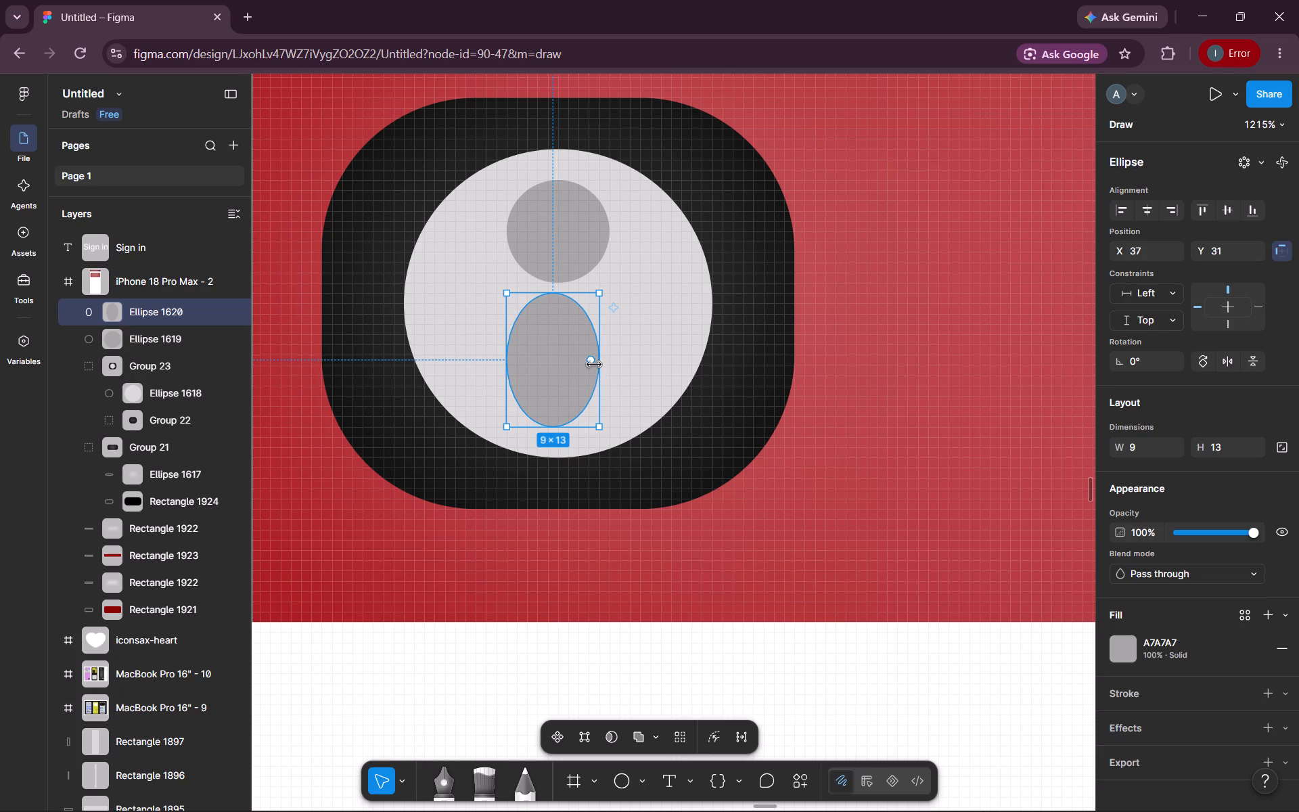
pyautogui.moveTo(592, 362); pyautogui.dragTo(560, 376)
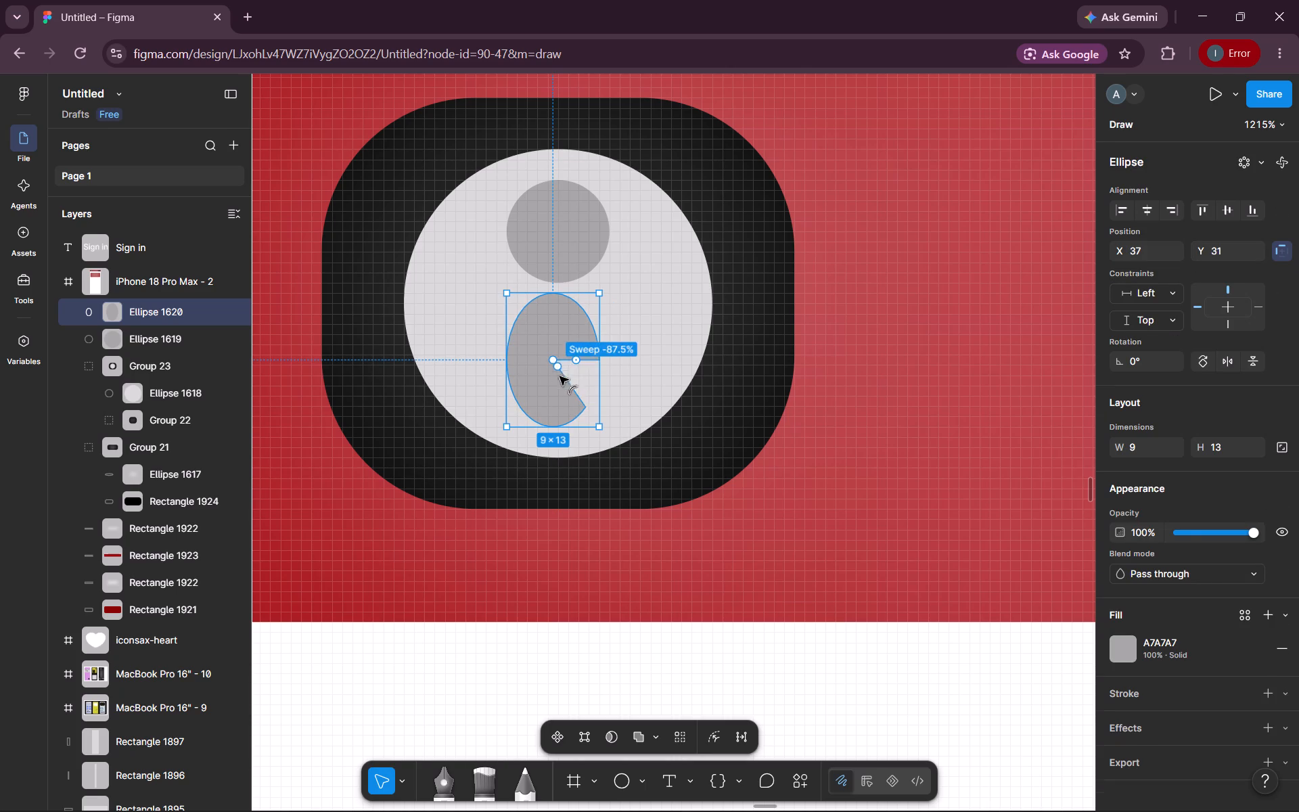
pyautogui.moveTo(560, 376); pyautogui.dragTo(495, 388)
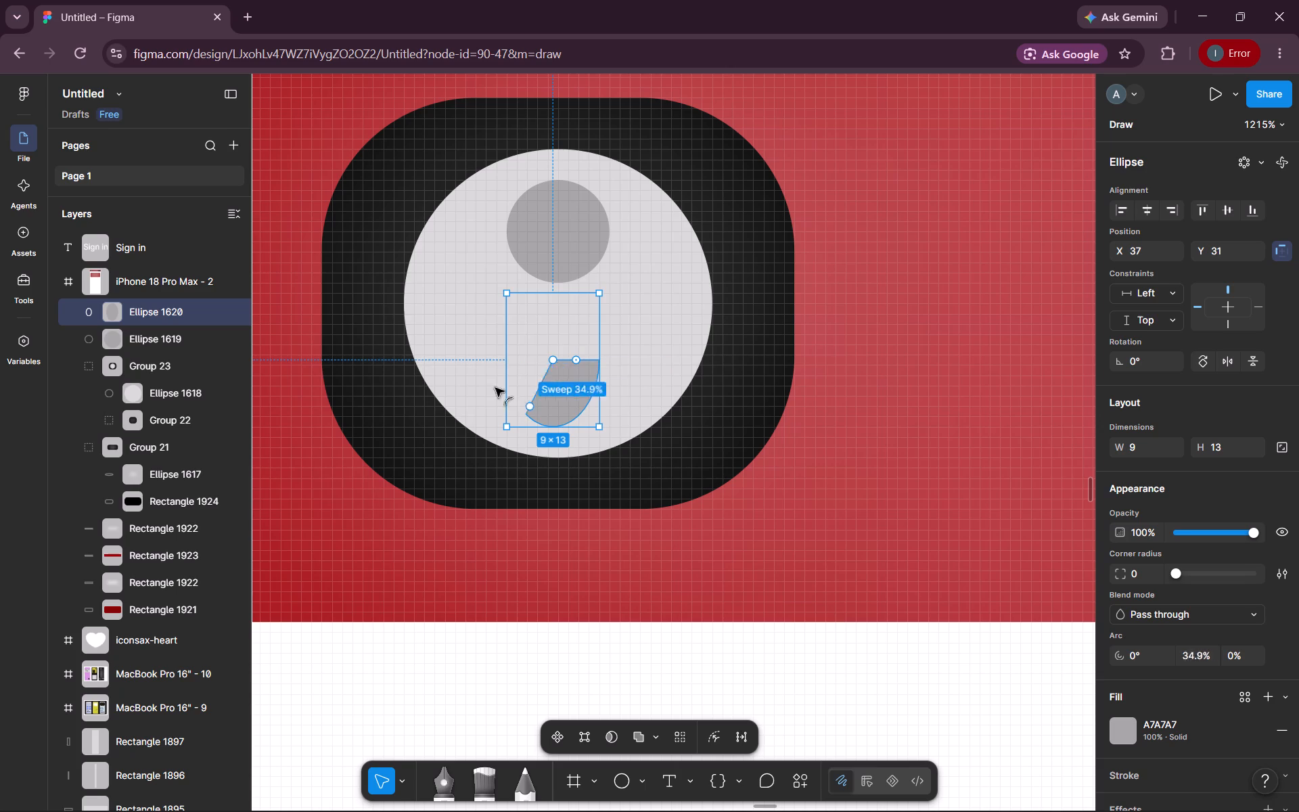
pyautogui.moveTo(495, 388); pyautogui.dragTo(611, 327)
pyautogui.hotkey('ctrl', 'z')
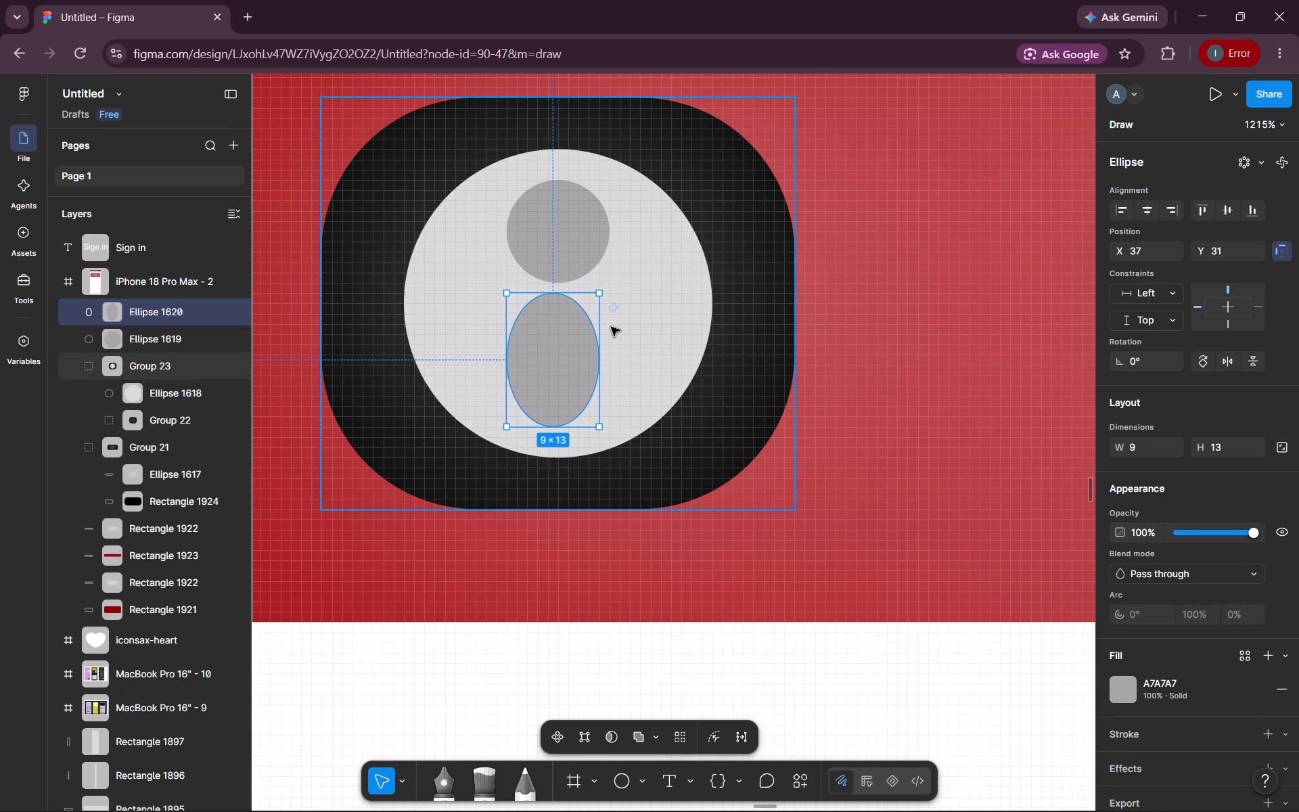
# Reshape the lower ellipse's outline by moving its right anchor point to about X 45, Y 39 and adjusting that point's upper curve handle.
pyautogui.doubleClick(584, 360)
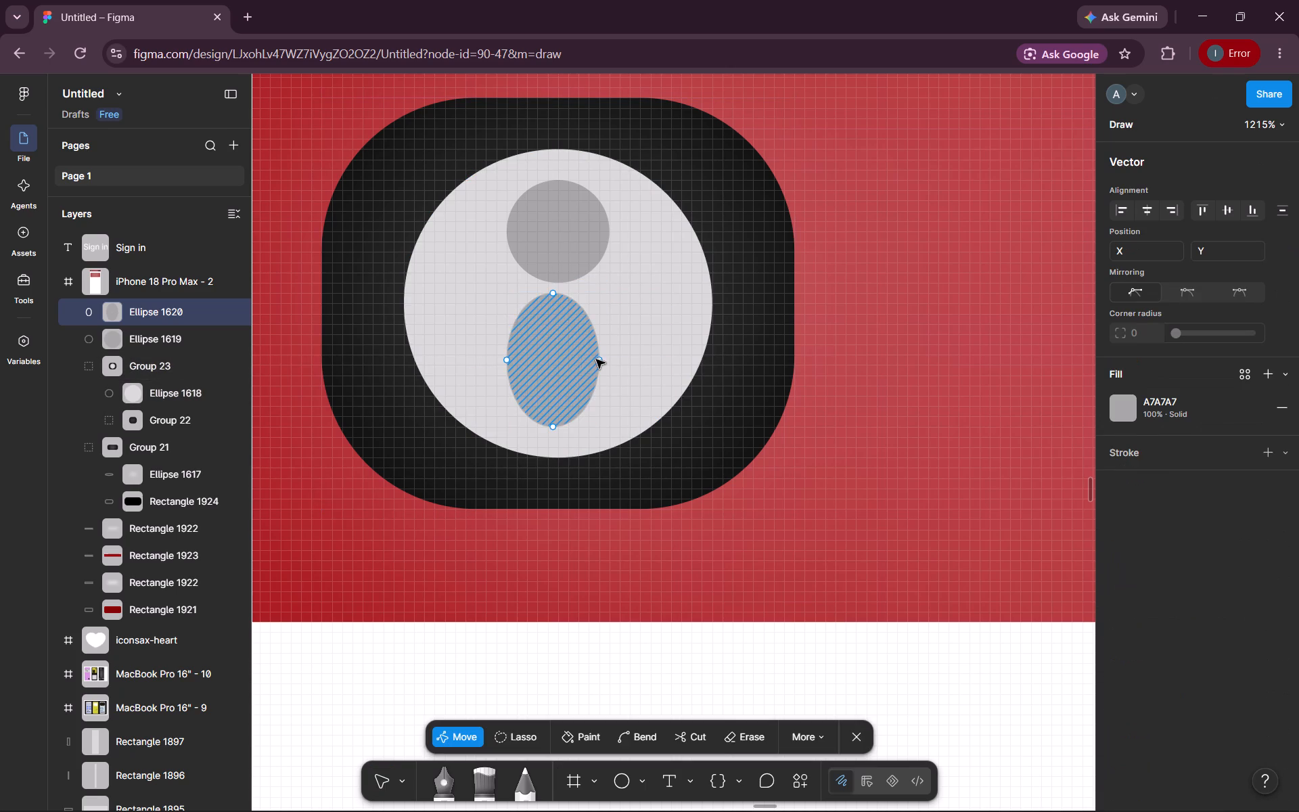
pyautogui.moveTo(599, 359); pyautogui.dragTo(578, 375)
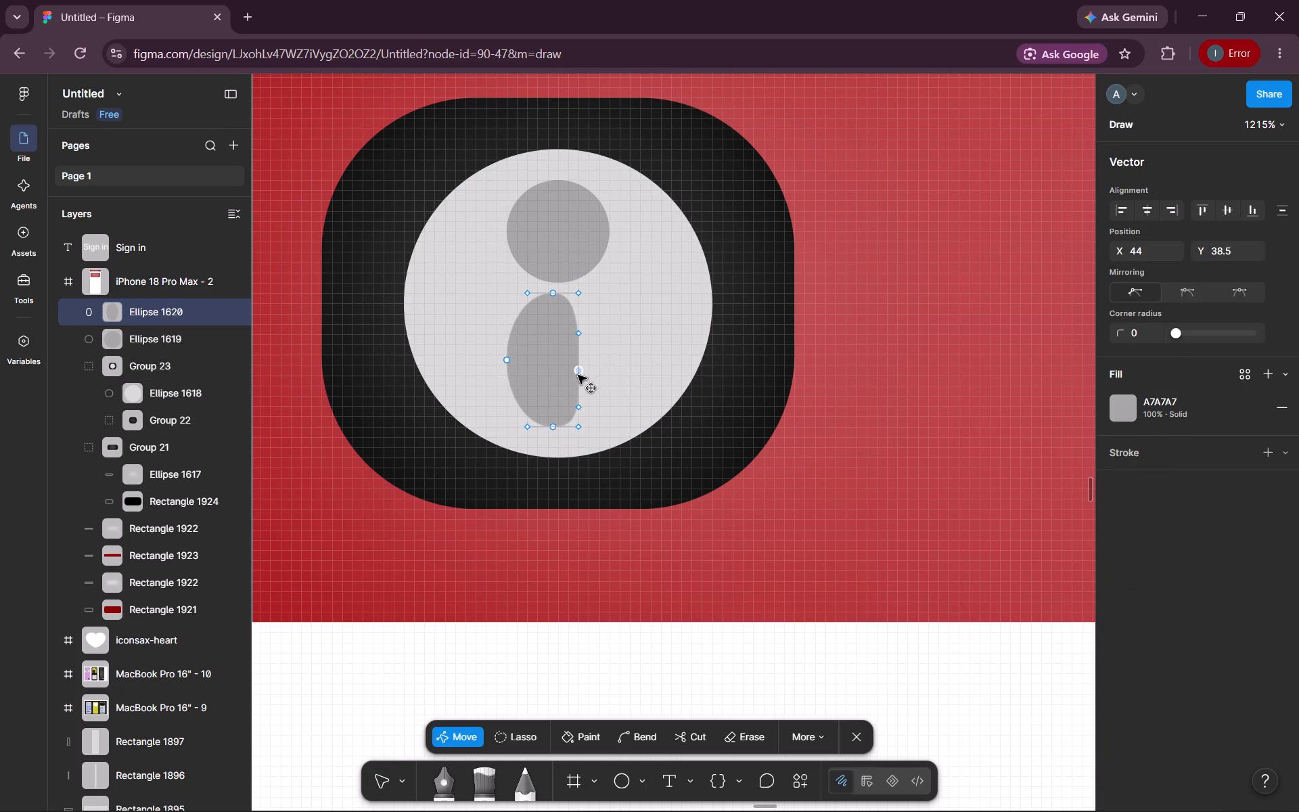
pyautogui.moveTo(578, 375); pyautogui.dragTo(580, 326)
pyautogui.moveTo(580, 326); pyautogui.dragTo(587, 350)
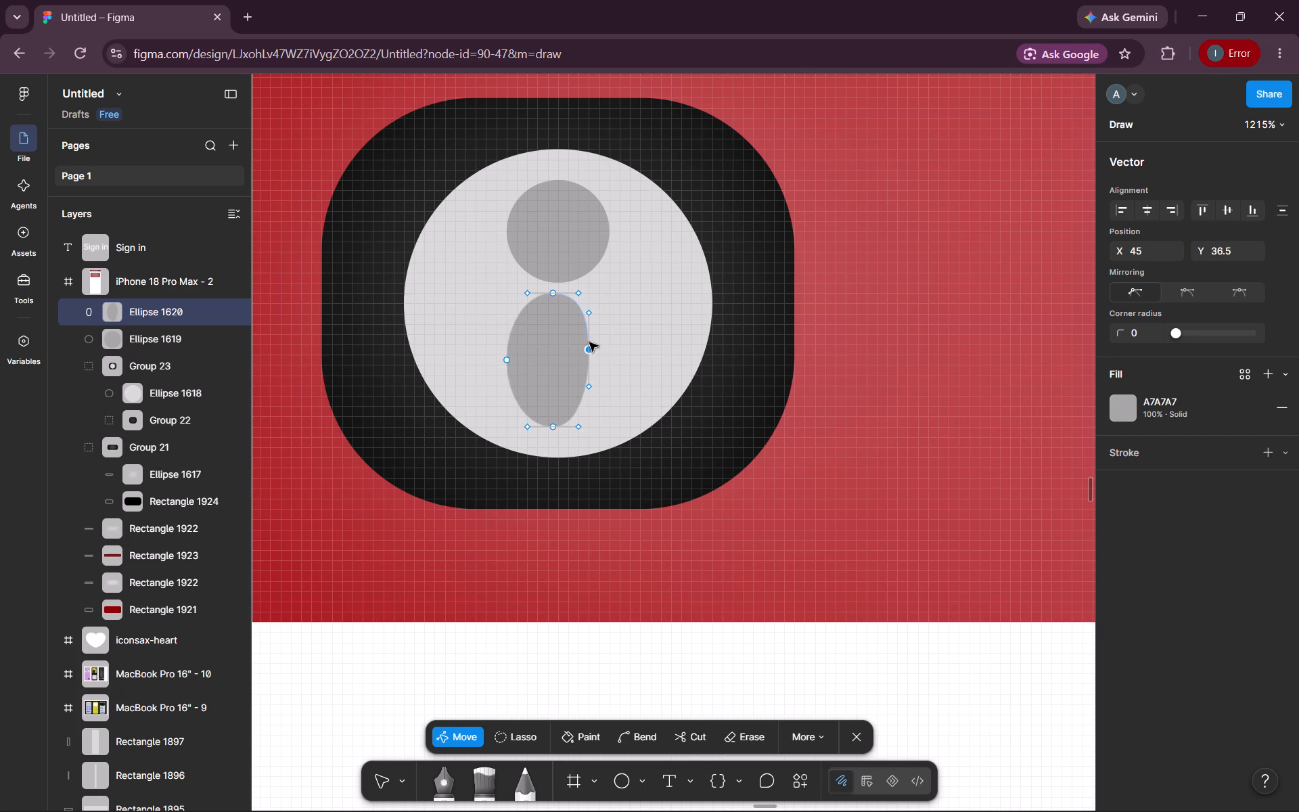
pyautogui.moveTo(585, 315); pyautogui.dragTo(595, 307)
pyautogui.moveTo(595, 307); pyautogui.dragTo(584, 314)
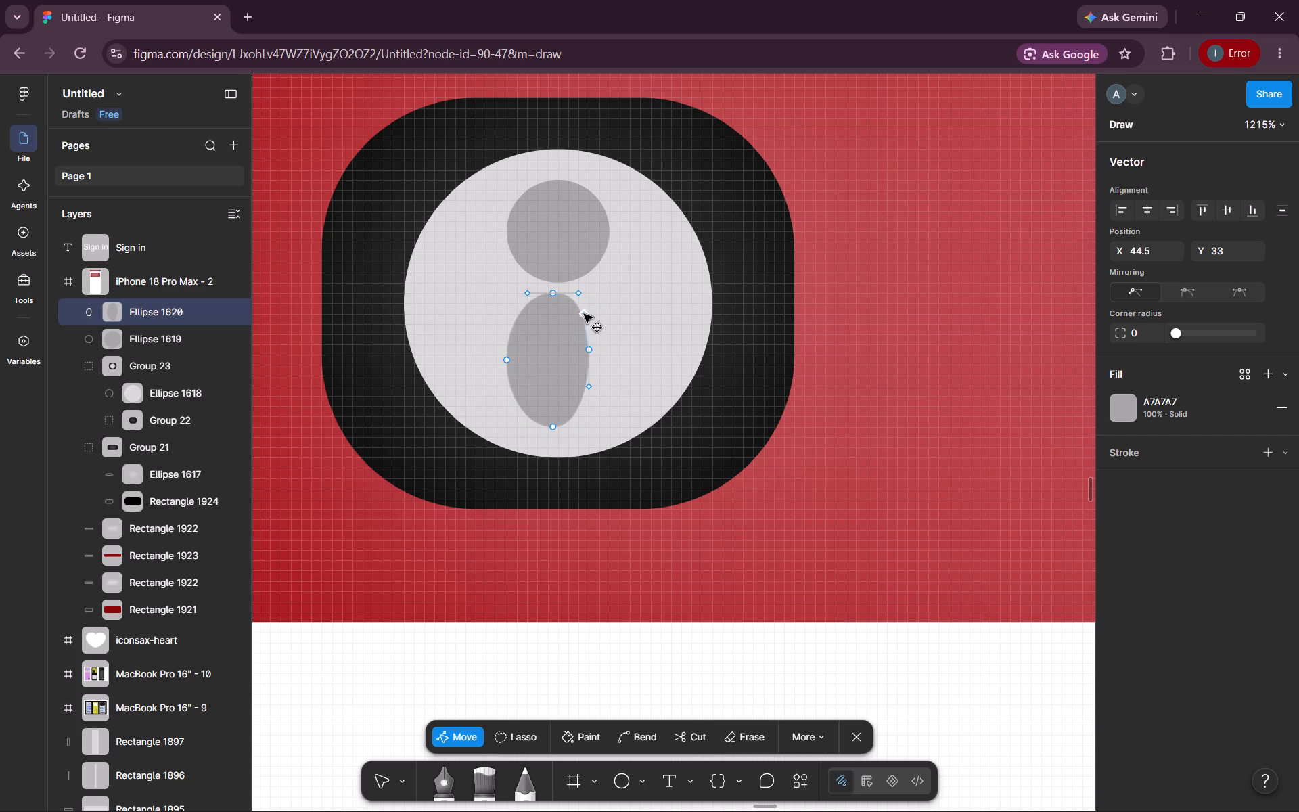
pyautogui.moveTo(584, 314); pyautogui.dragTo(589, 321)
pyautogui.moveTo(588, 352); pyautogui.dragTo(591, 378)
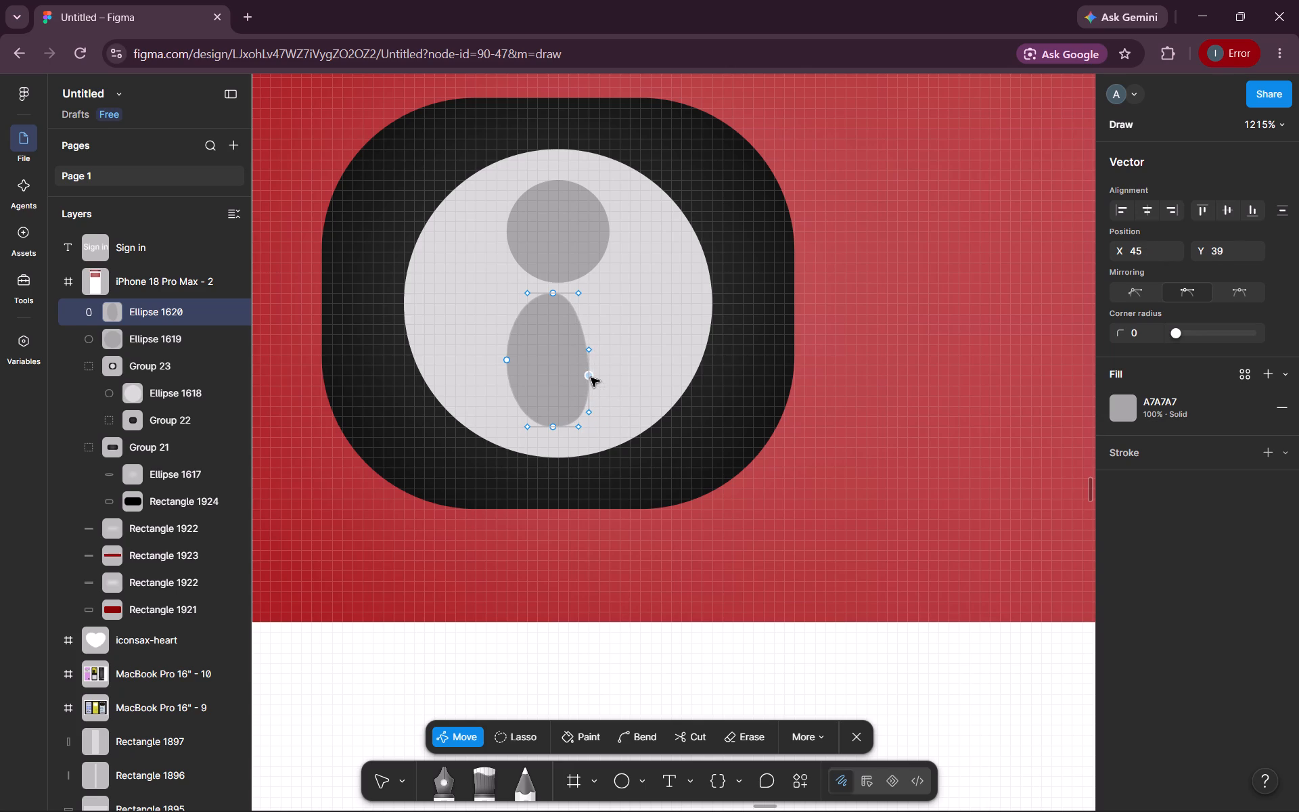
# Shift the whole reshaped path slightly to the right, to about X 37.5, Y 31.
pyautogui.click(588, 371)
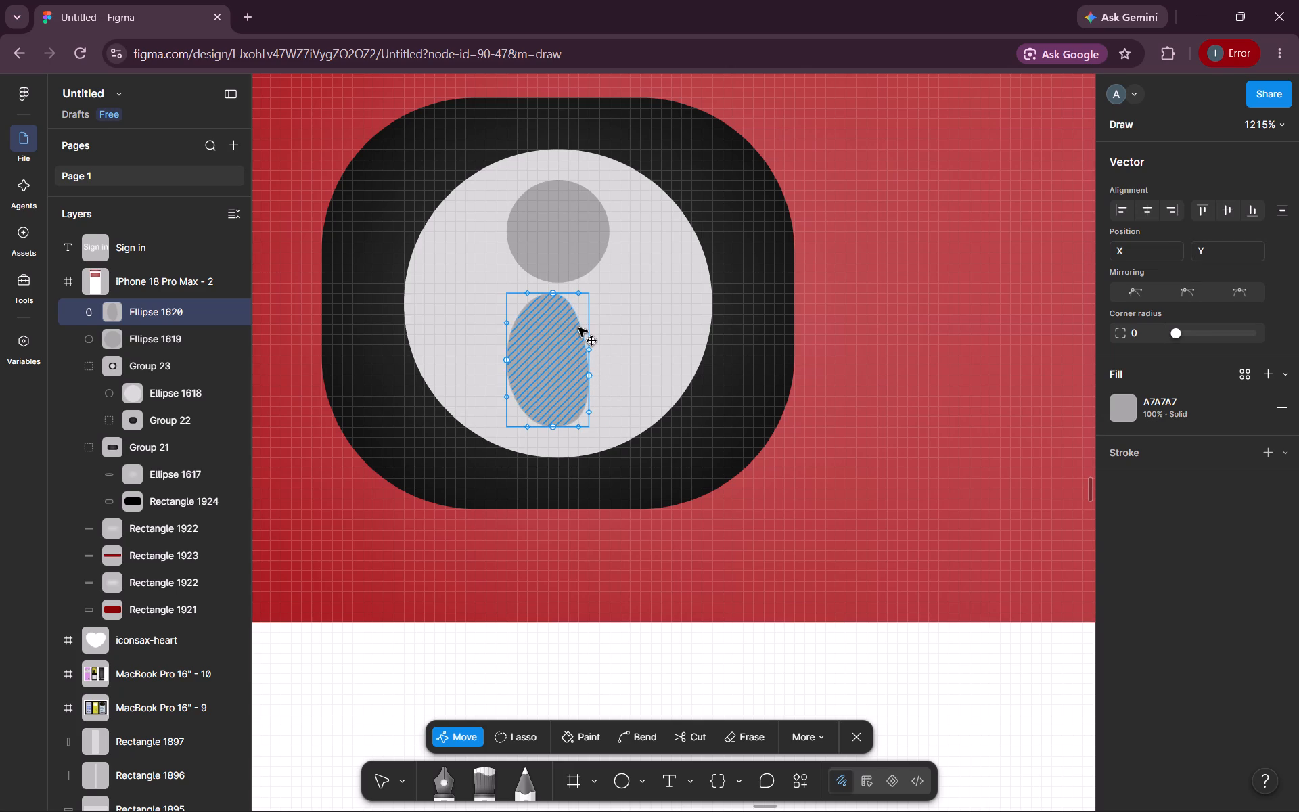
pyautogui.click(578, 328)
pyautogui.moveTo(578, 322); pyautogui.dragTo(591, 321)
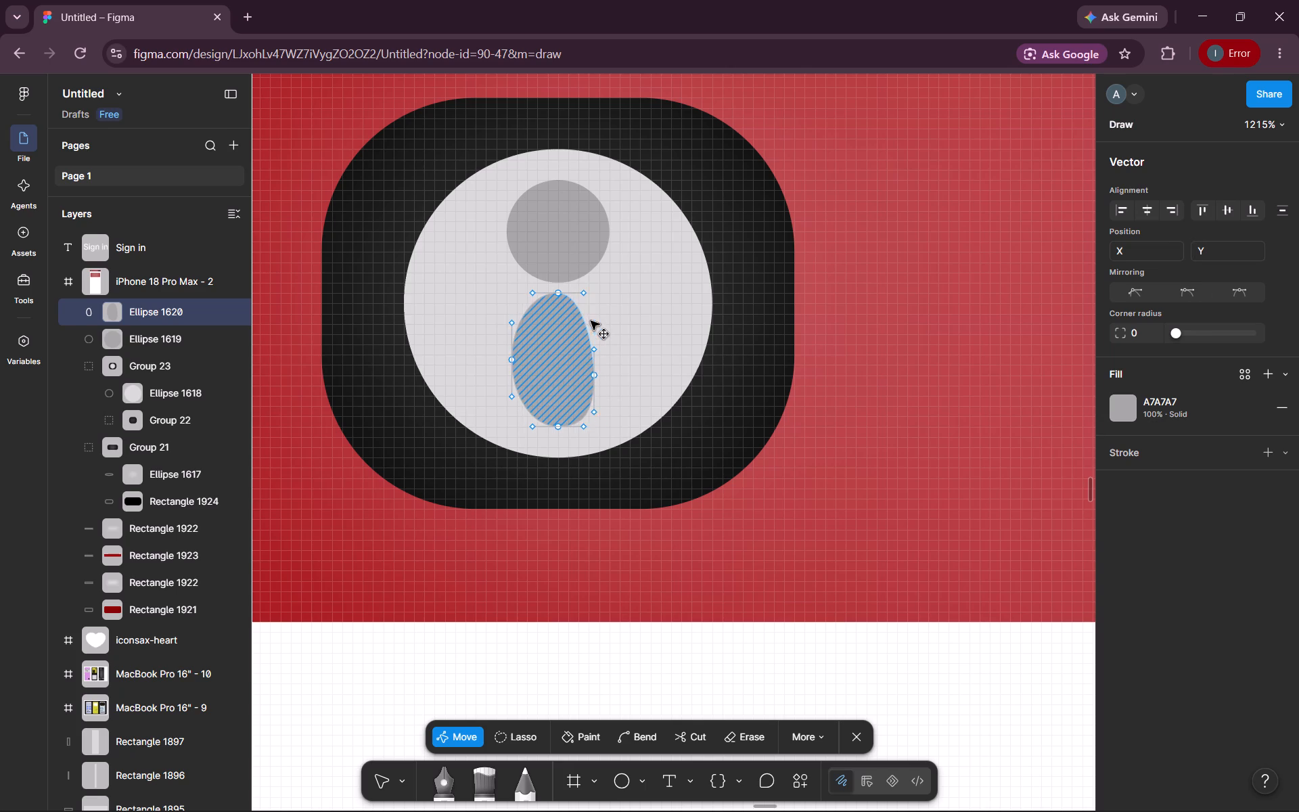
pyautogui.moveTo(591, 321); pyautogui.dragTo(585, 323)
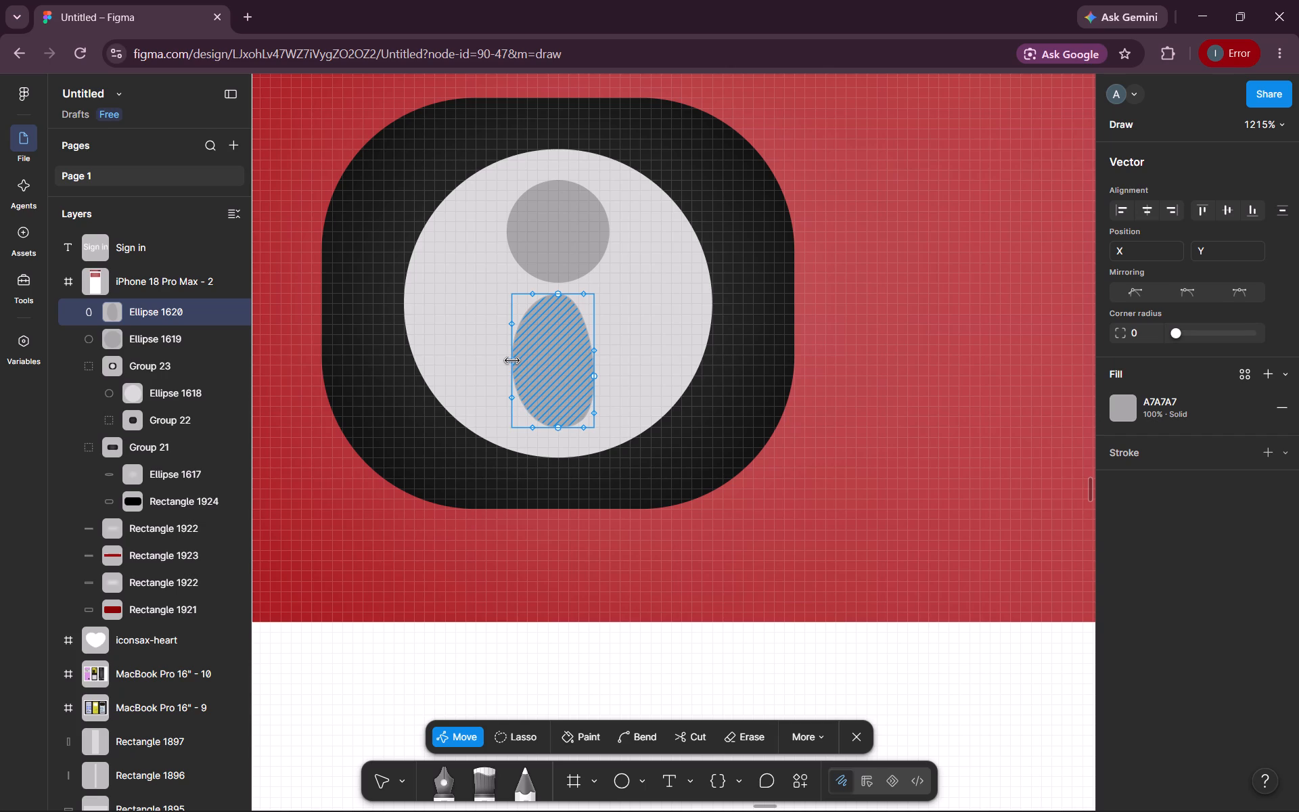
# Widen the lower shape's left side by moving its left anchor point down and outward to about X 36.5, Y 41.
pyautogui.click(527, 371)
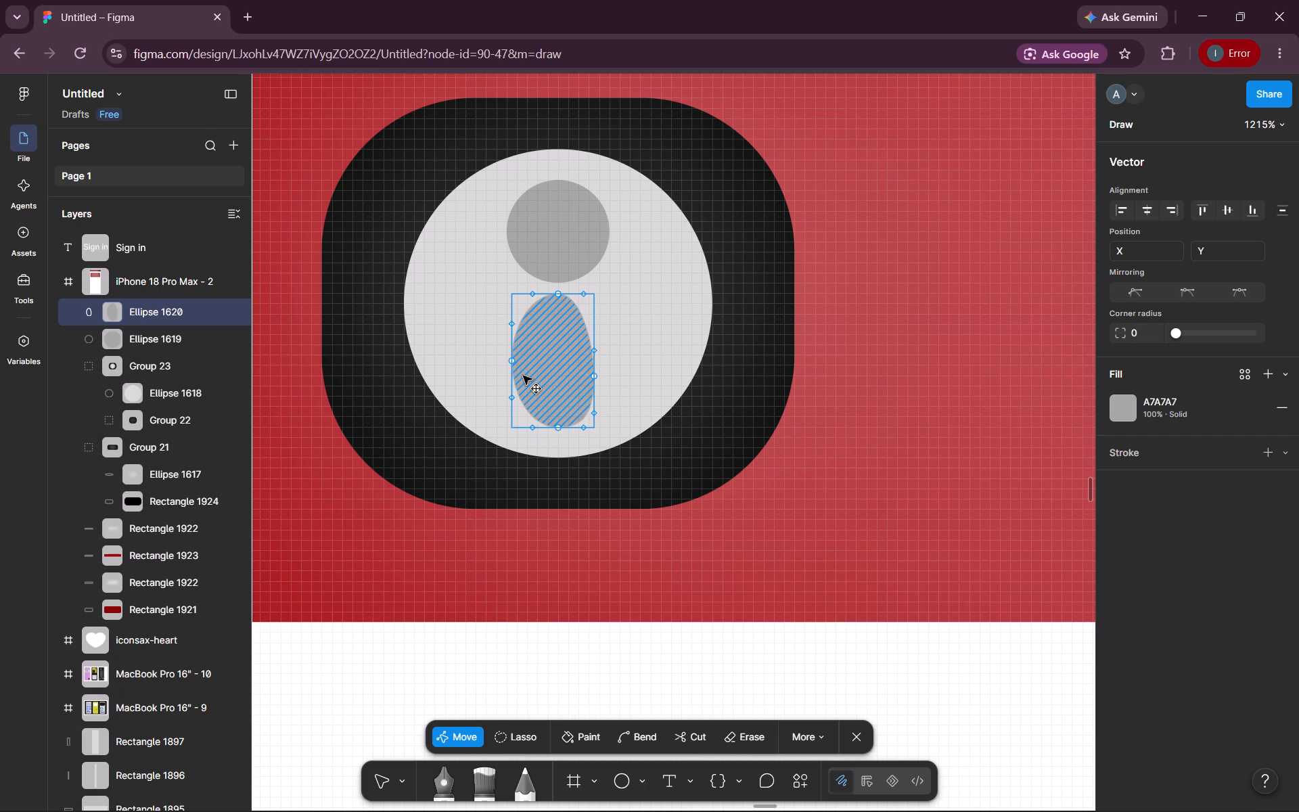
pyautogui.doubleClick(523, 376)
pyautogui.tripleClick(543, 374)
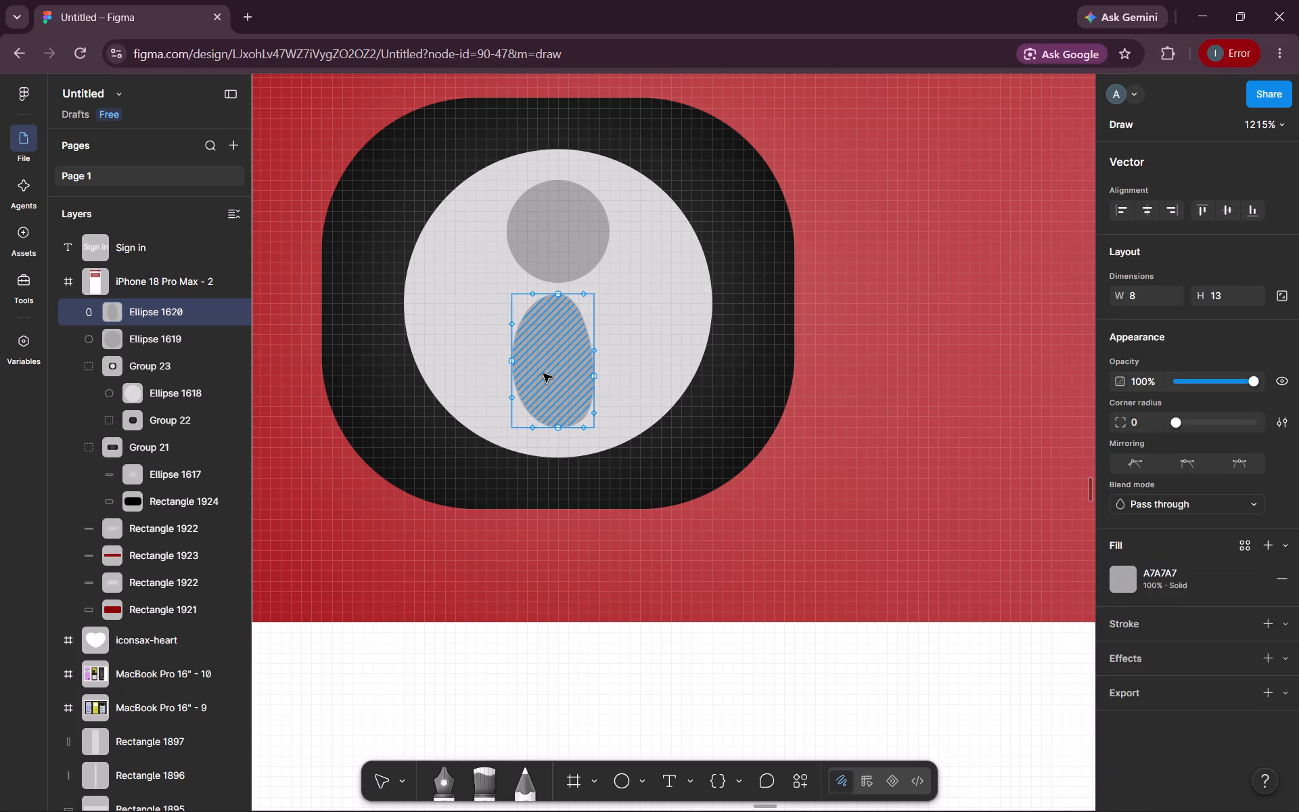
pyautogui.doubleClick(543, 374)
pyautogui.doubleClick(539, 373)
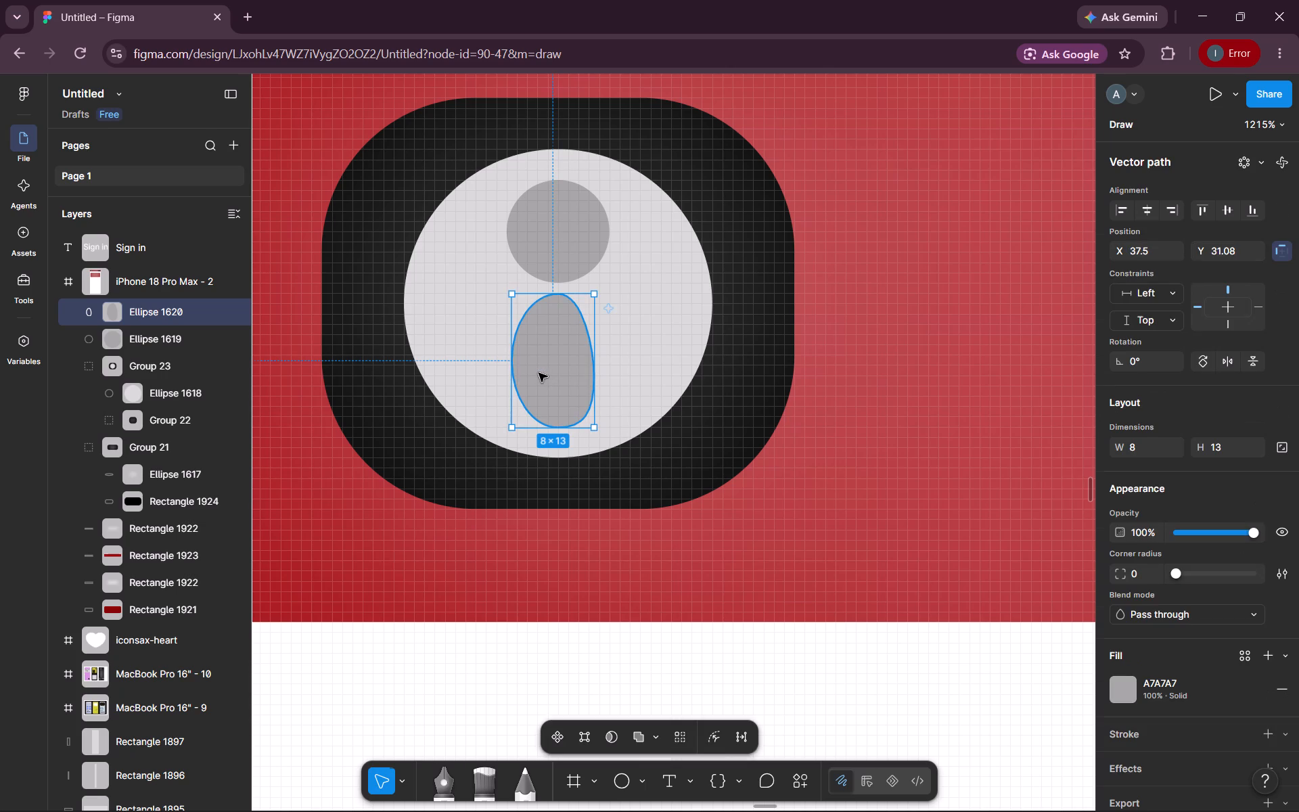
pyautogui.moveTo(513, 363); pyautogui.dragTo(506, 392)
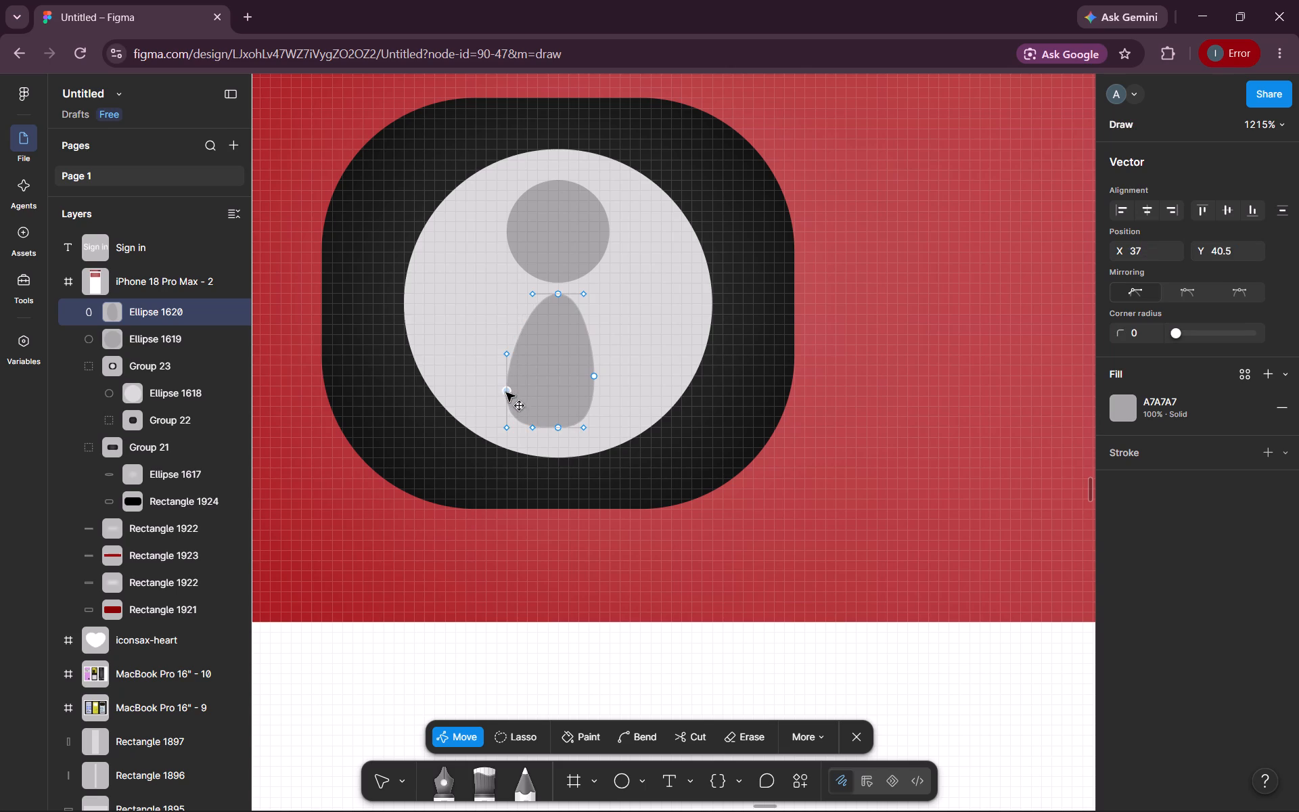
pyautogui.moveTo(506, 392); pyautogui.dragTo(497, 407)
pyautogui.moveTo(497, 407); pyautogui.dragTo(503, 395)
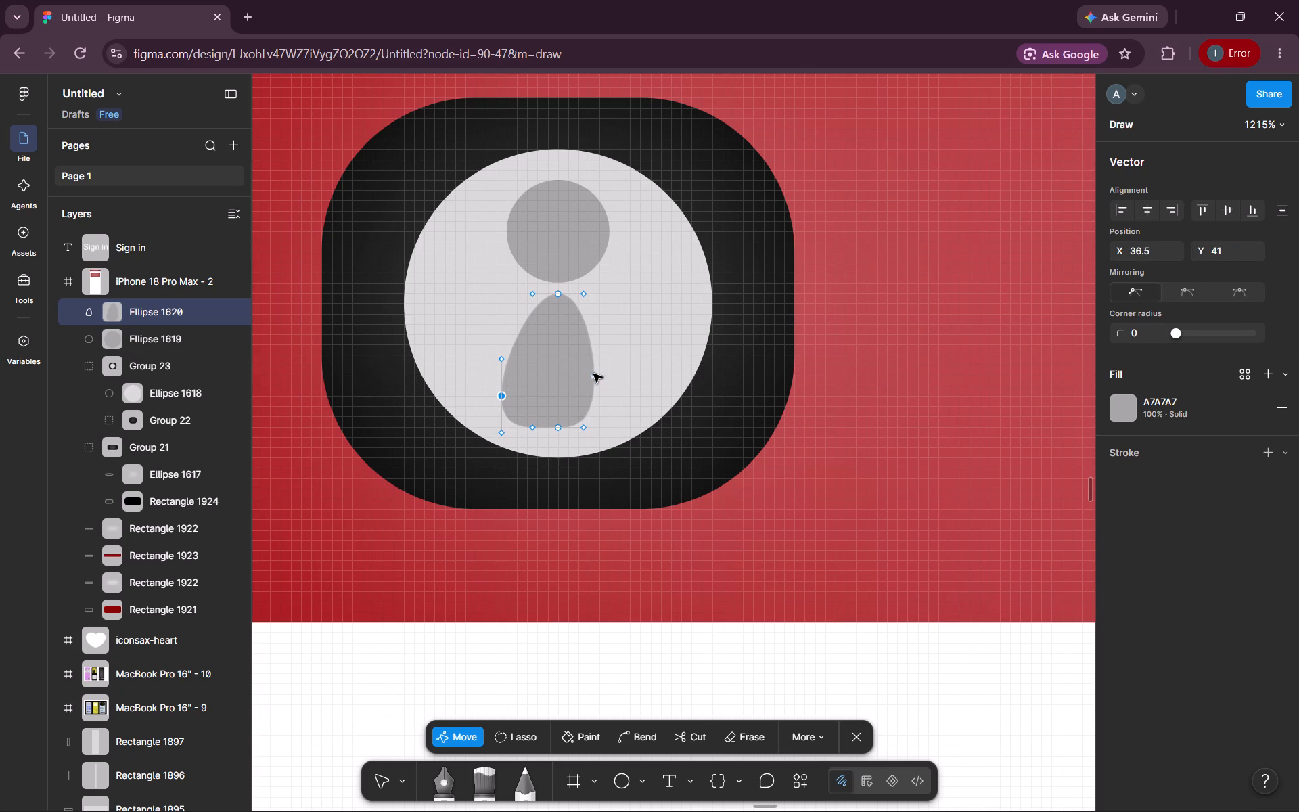
# Move the lower shape's right anchor point down and outward to about X 47, Y 41, level with the left one.
pyautogui.moveTo(593, 373); pyautogui.dragTo(601, 394)
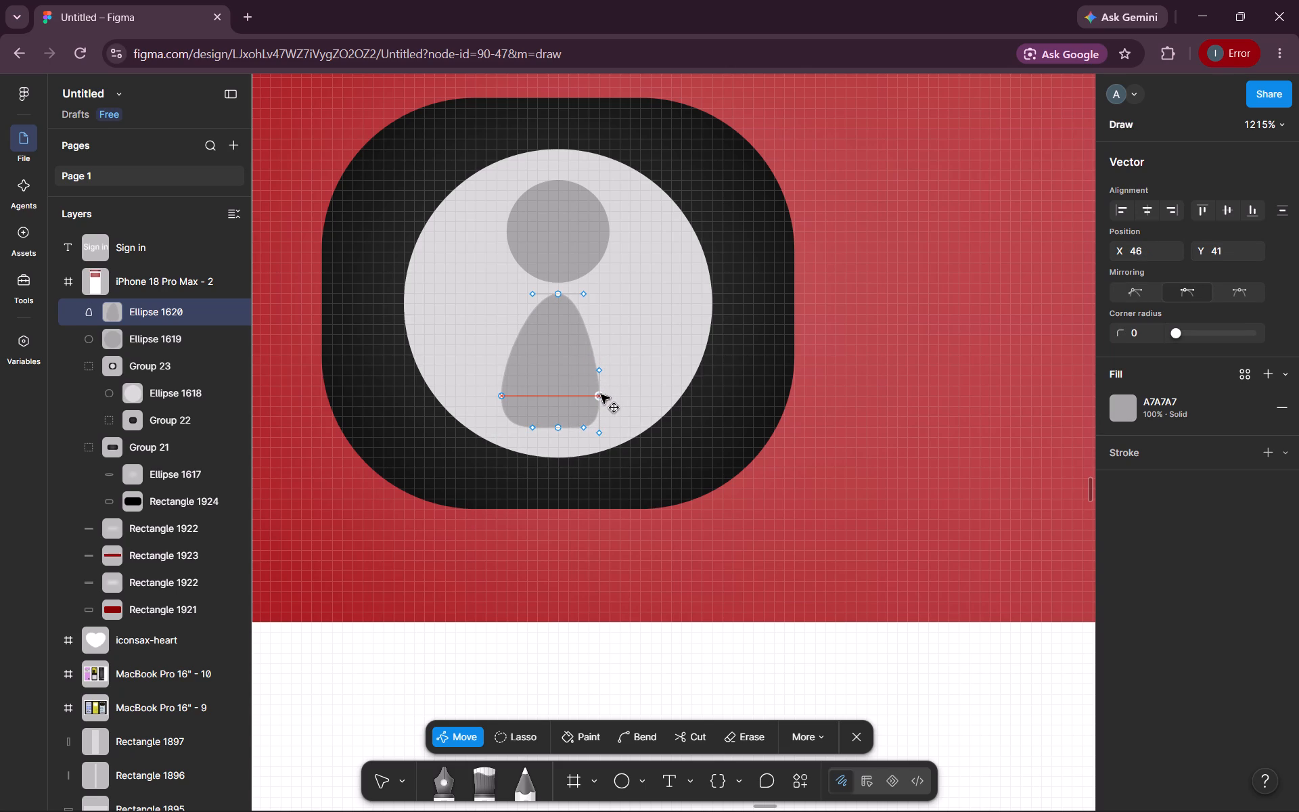
pyautogui.moveTo(601, 394); pyautogui.dragTo(607, 399)
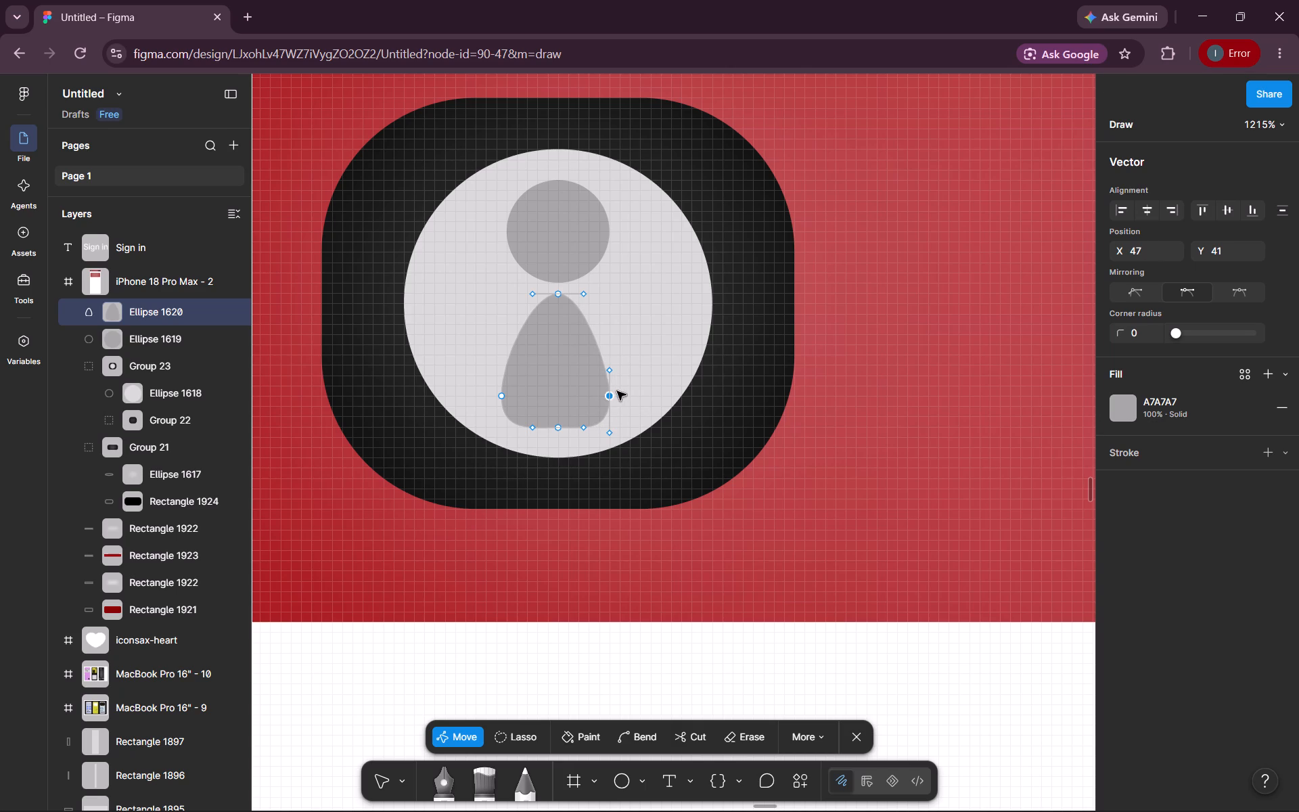
pyautogui.click(608, 396)
pyautogui.click(628, 390)
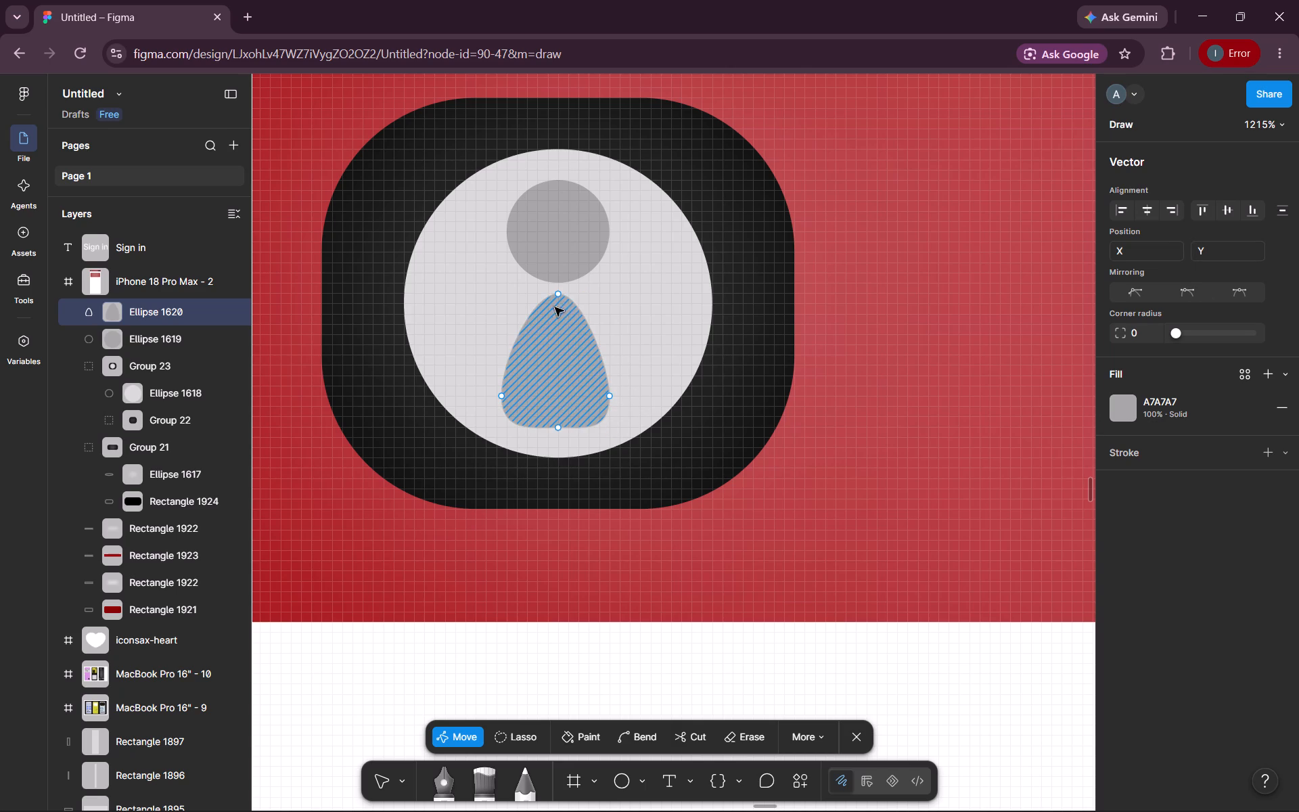
# Extend the base of the lower shape by moving its bottom anchor point down to about X 42, Y 44.5.
pyautogui.click(587, 322)
pyautogui.click(587, 322)
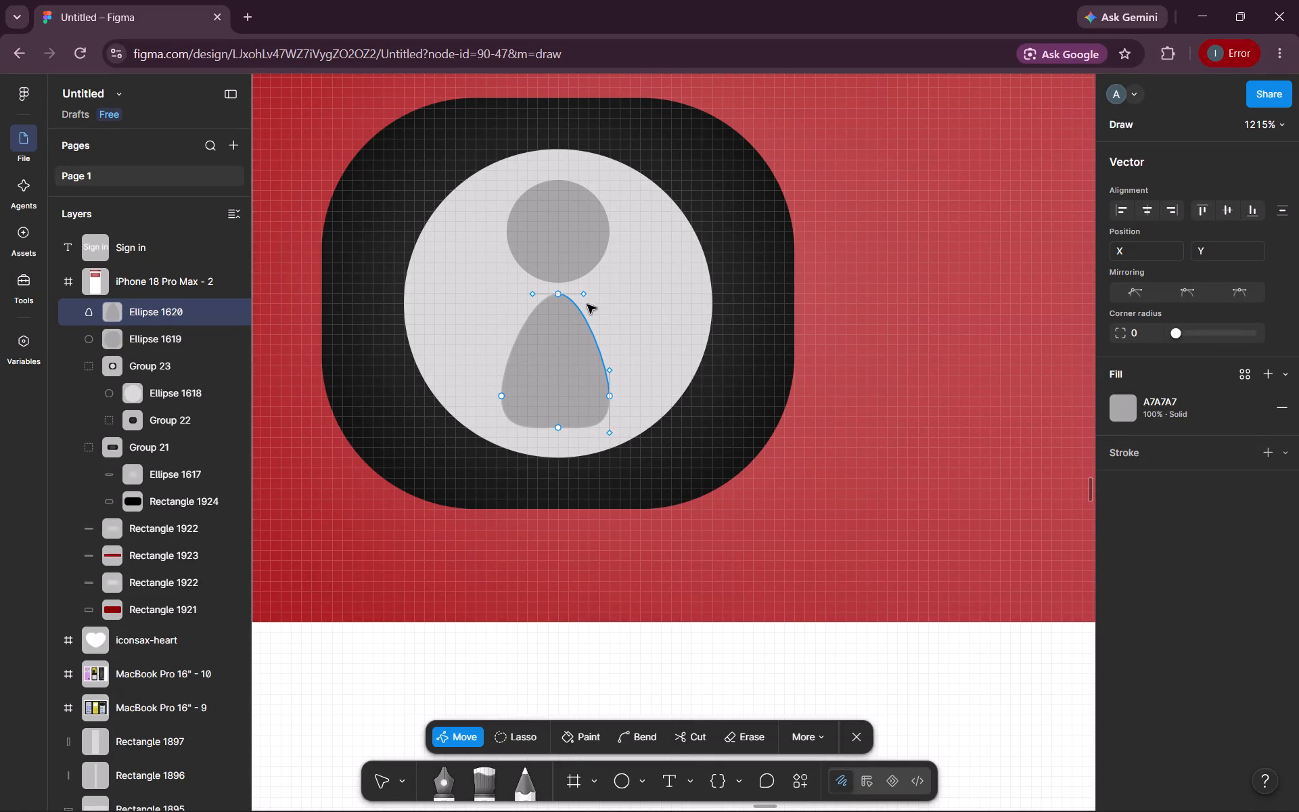
pyautogui.click(559, 430)
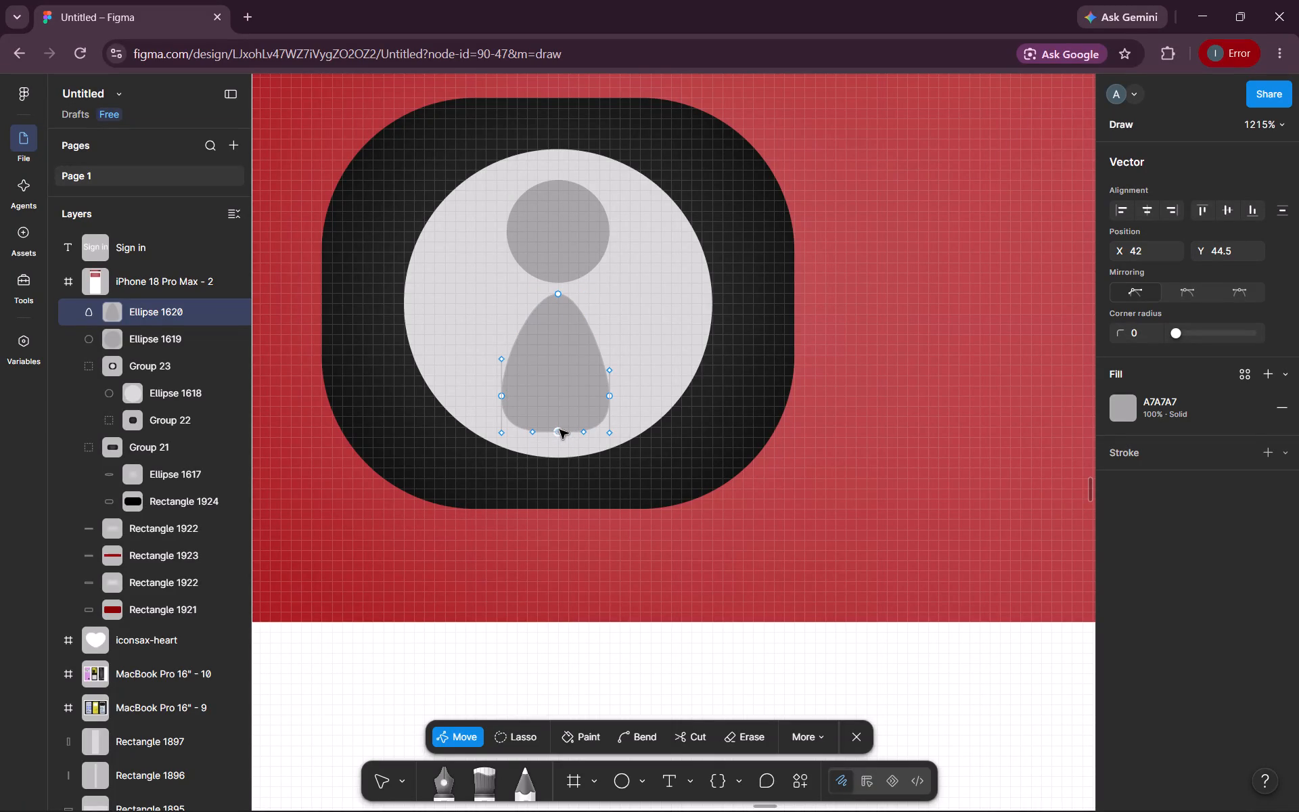
pyautogui.click(560, 430)
pyautogui.click(568, 539)
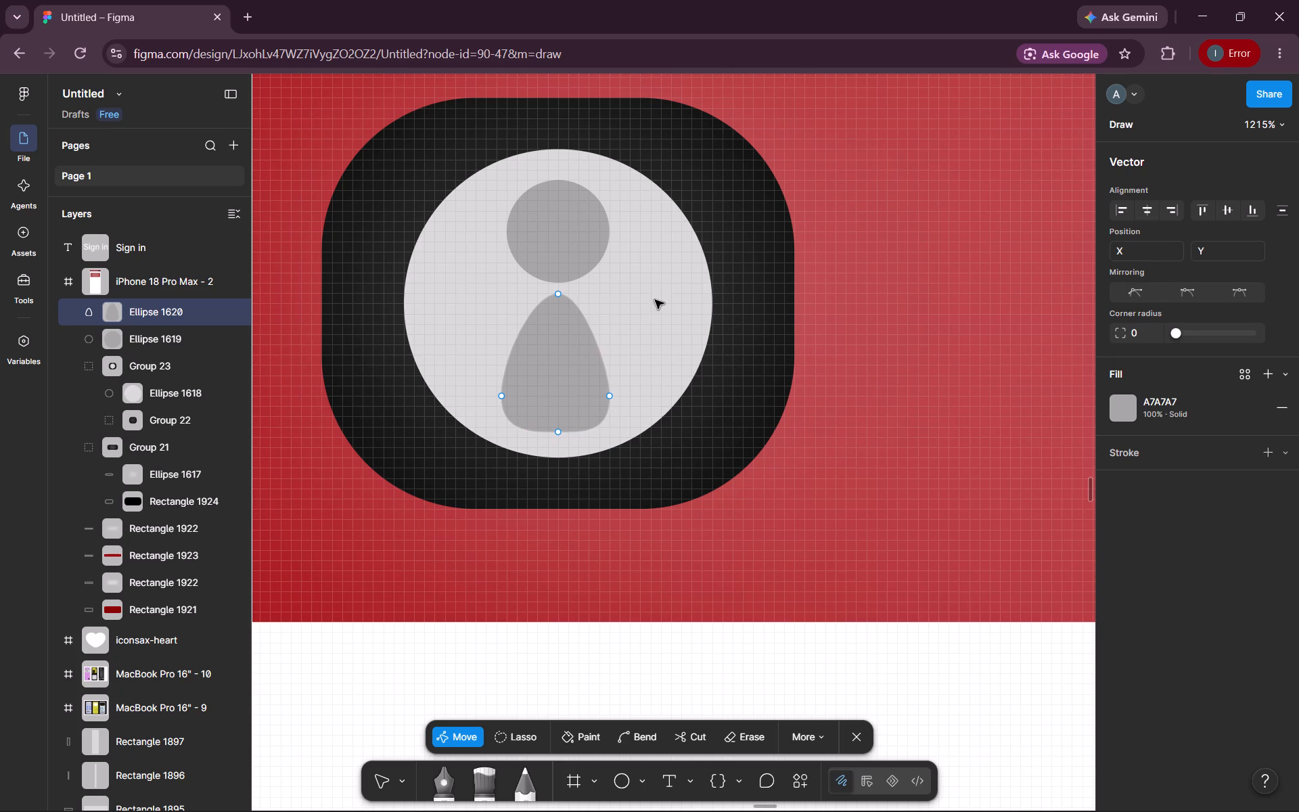
# Finish editing the lower icon shape's path and move the shape up under the head circle, to X 37, Y 28.
pyautogui.click(829, 329)
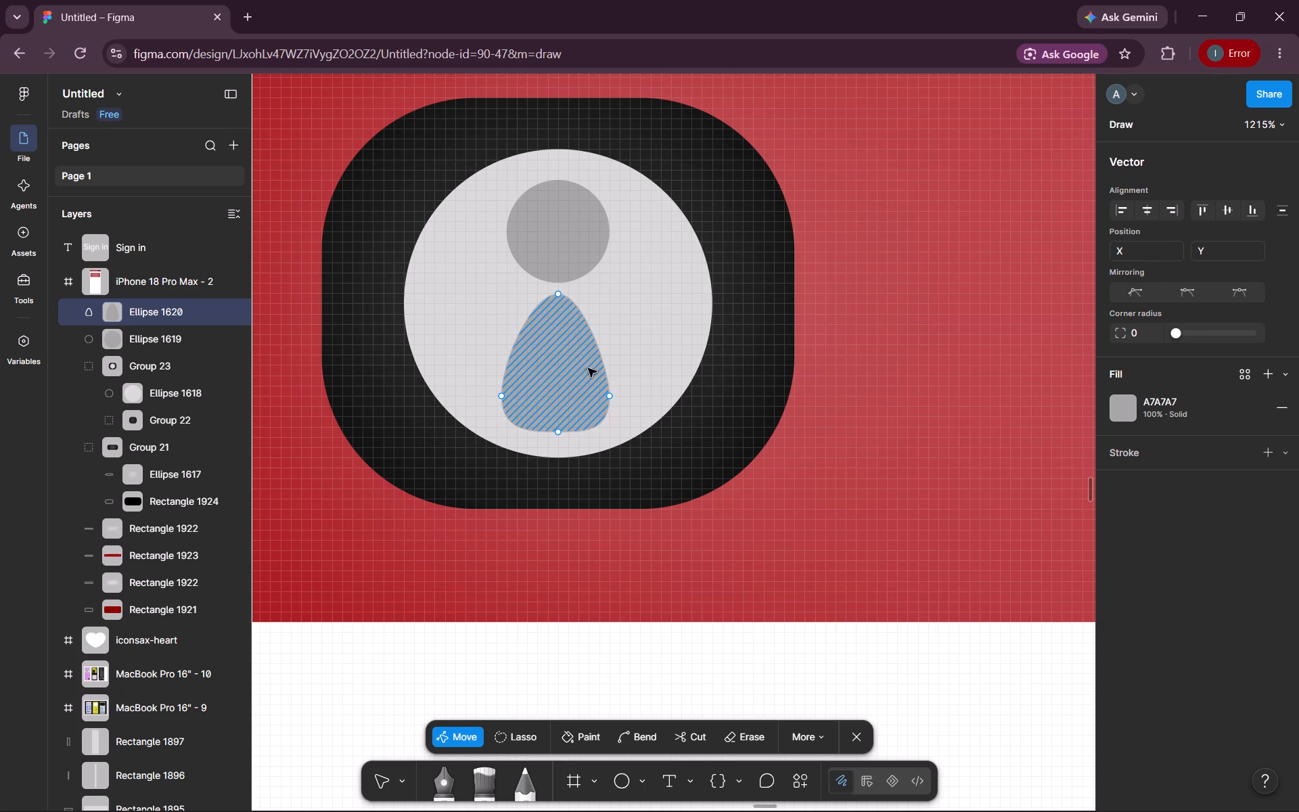
pyautogui.click(610, 396)
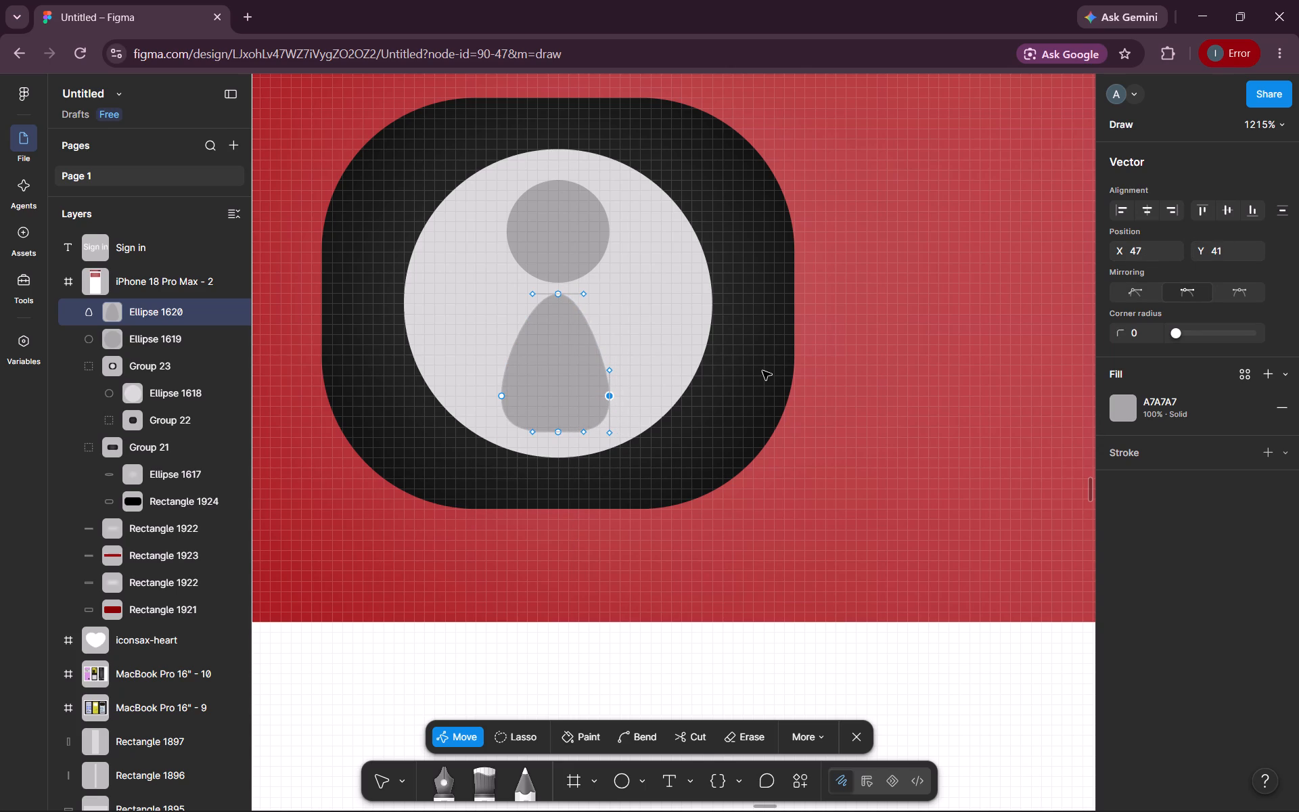
pyautogui.click(840, 340)
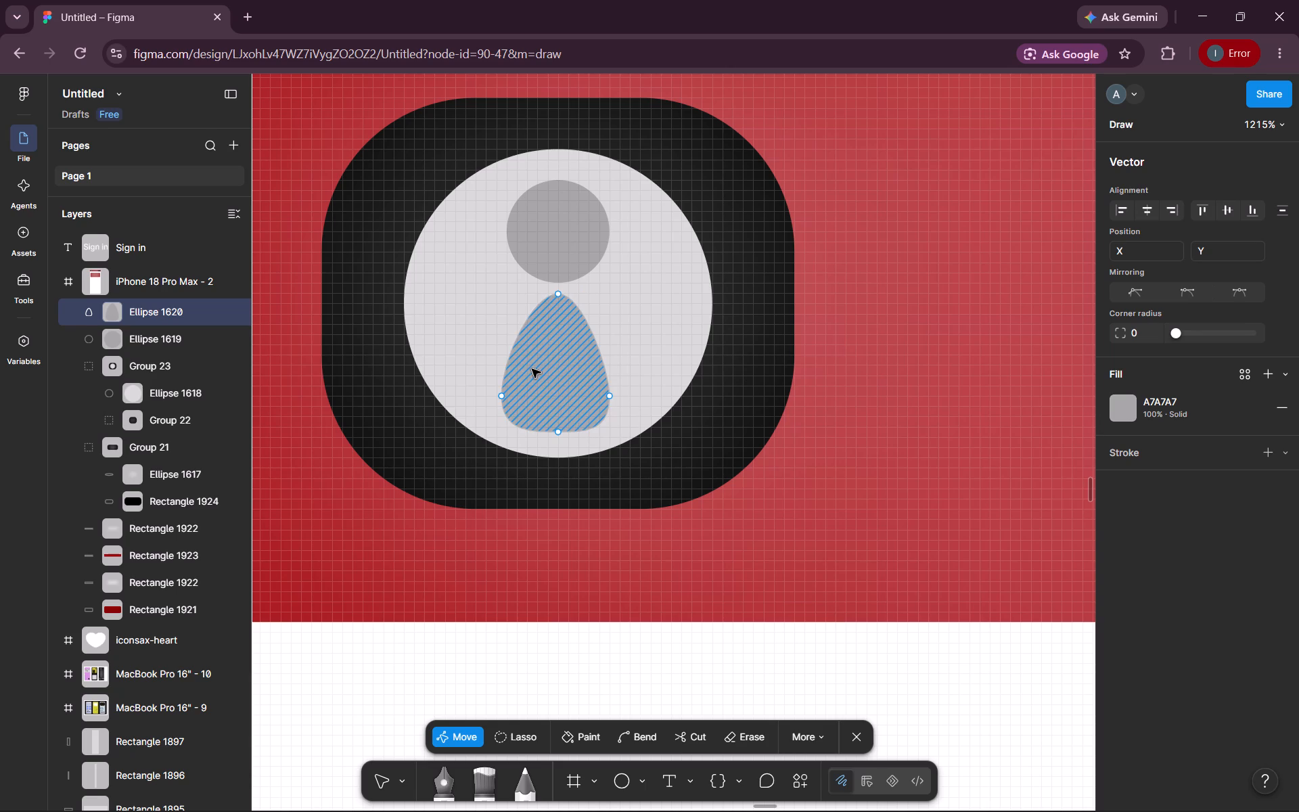
pyautogui.doubleClick(856, 355)
pyautogui.moveTo(566, 388); pyautogui.dragTo(566, 386)
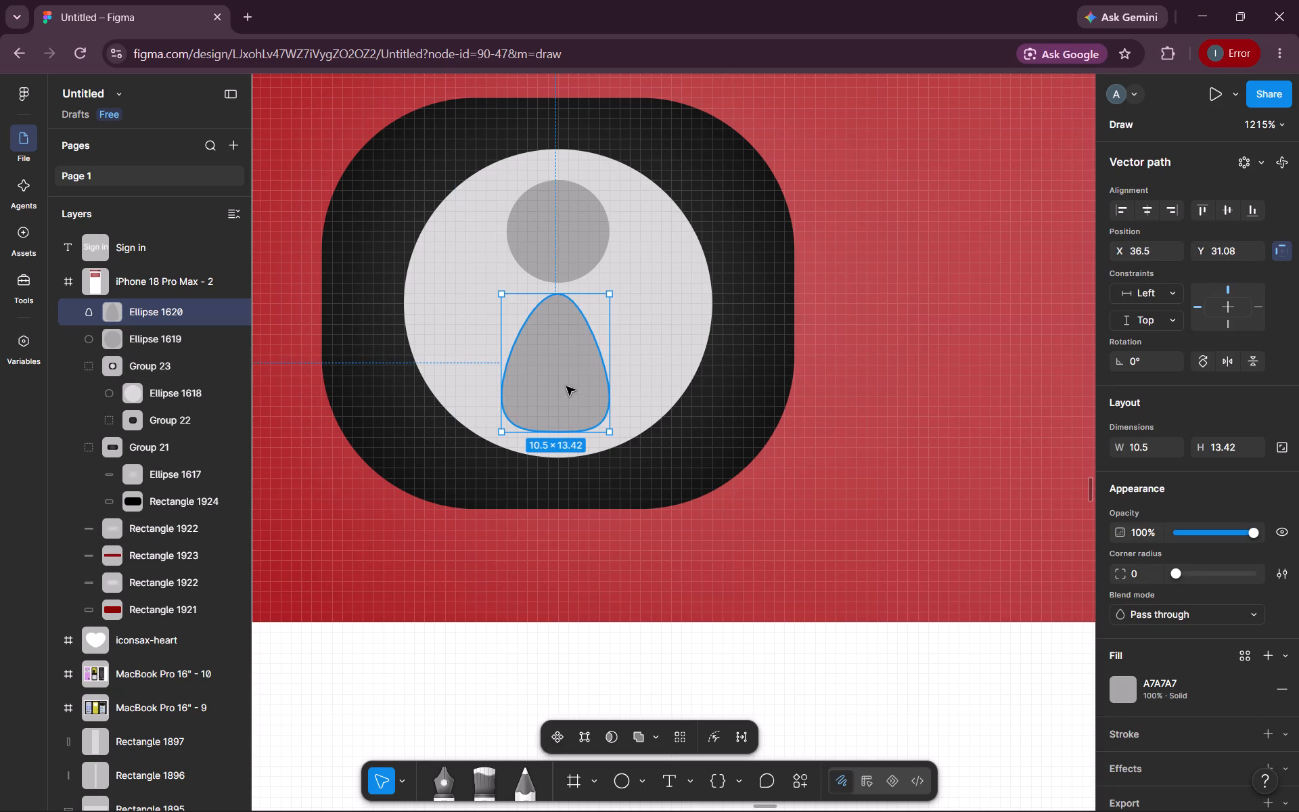
pyautogui.moveTo(566, 386); pyautogui.dragTo(571, 355)
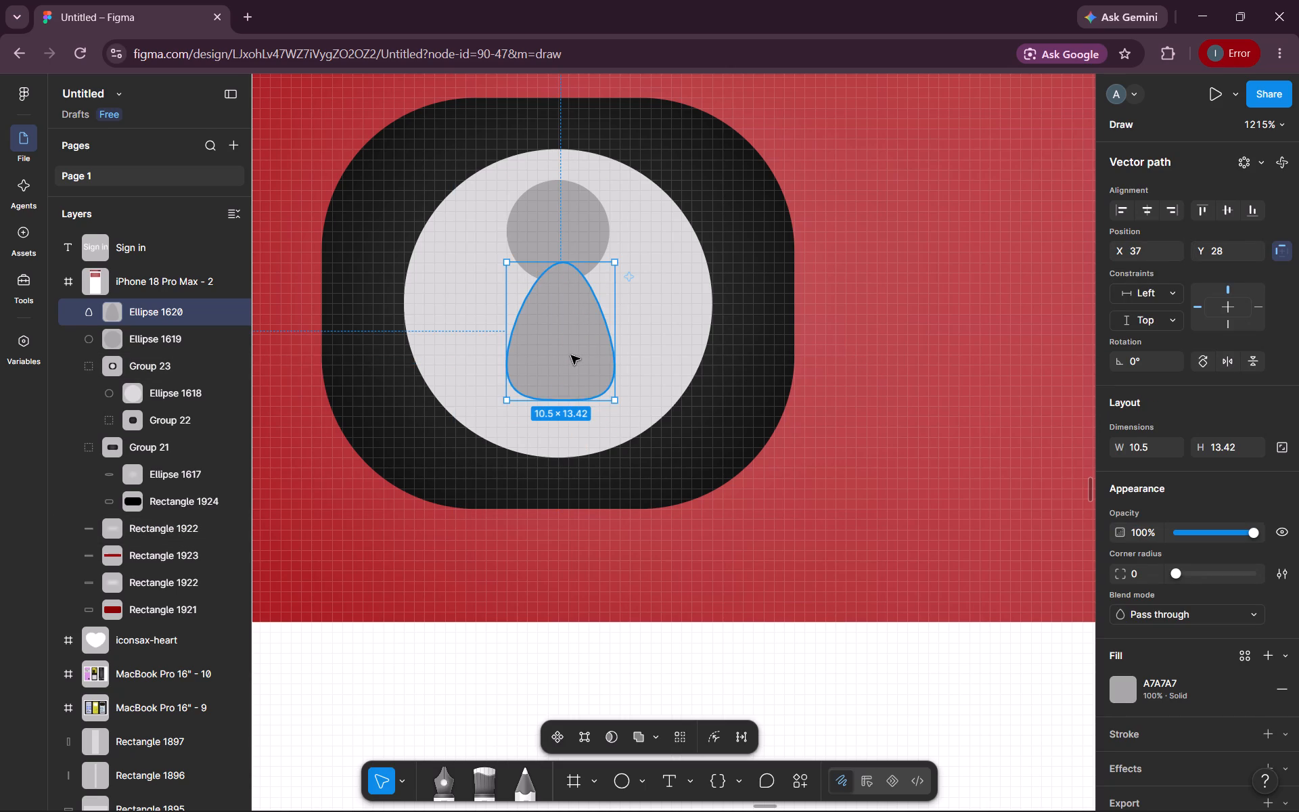
pyautogui.click(845, 388)
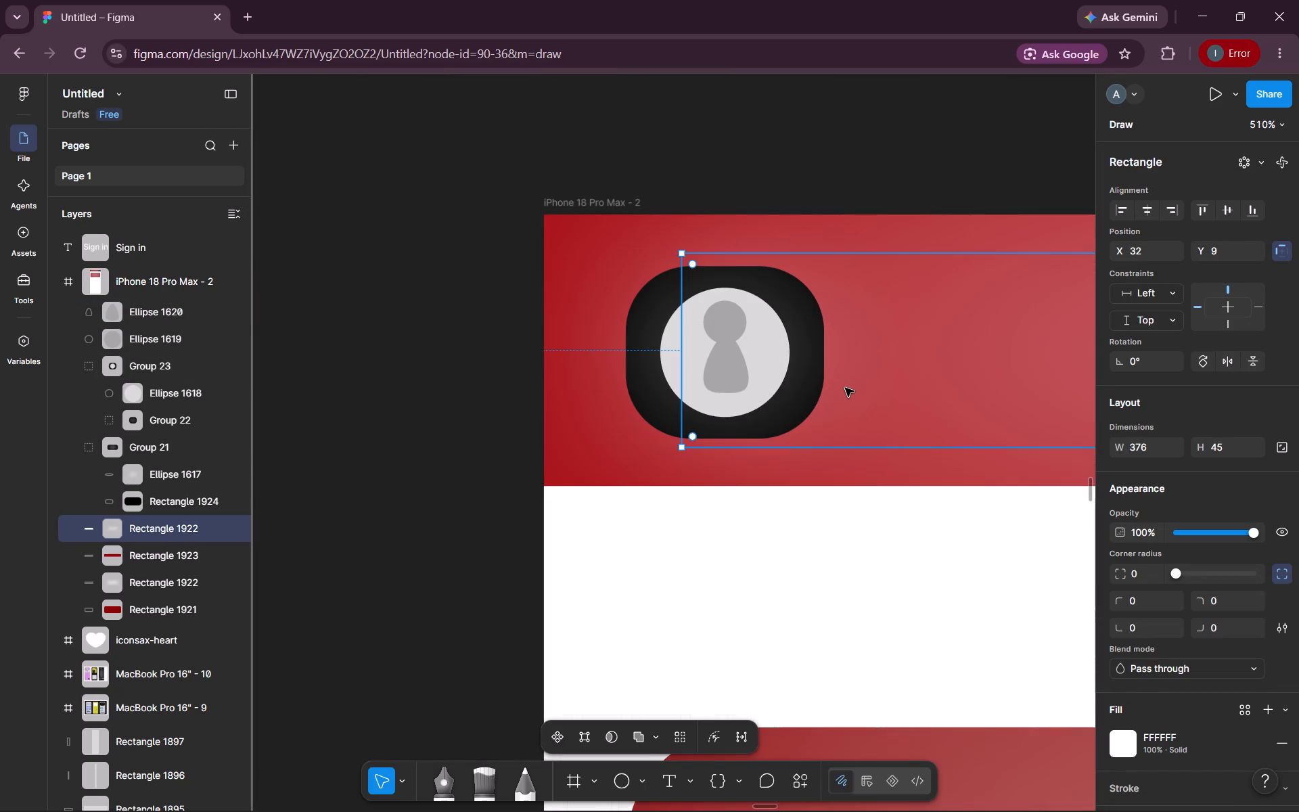
# Shift the 376 × 45 highlight rectangle in the header up and to the left, to about X 23, Y 7.
pyautogui.moveTo(723, 373); pyautogui.dragTo(704, 362)
pyautogui.click(712, 365)
pyautogui.click(721, 366)
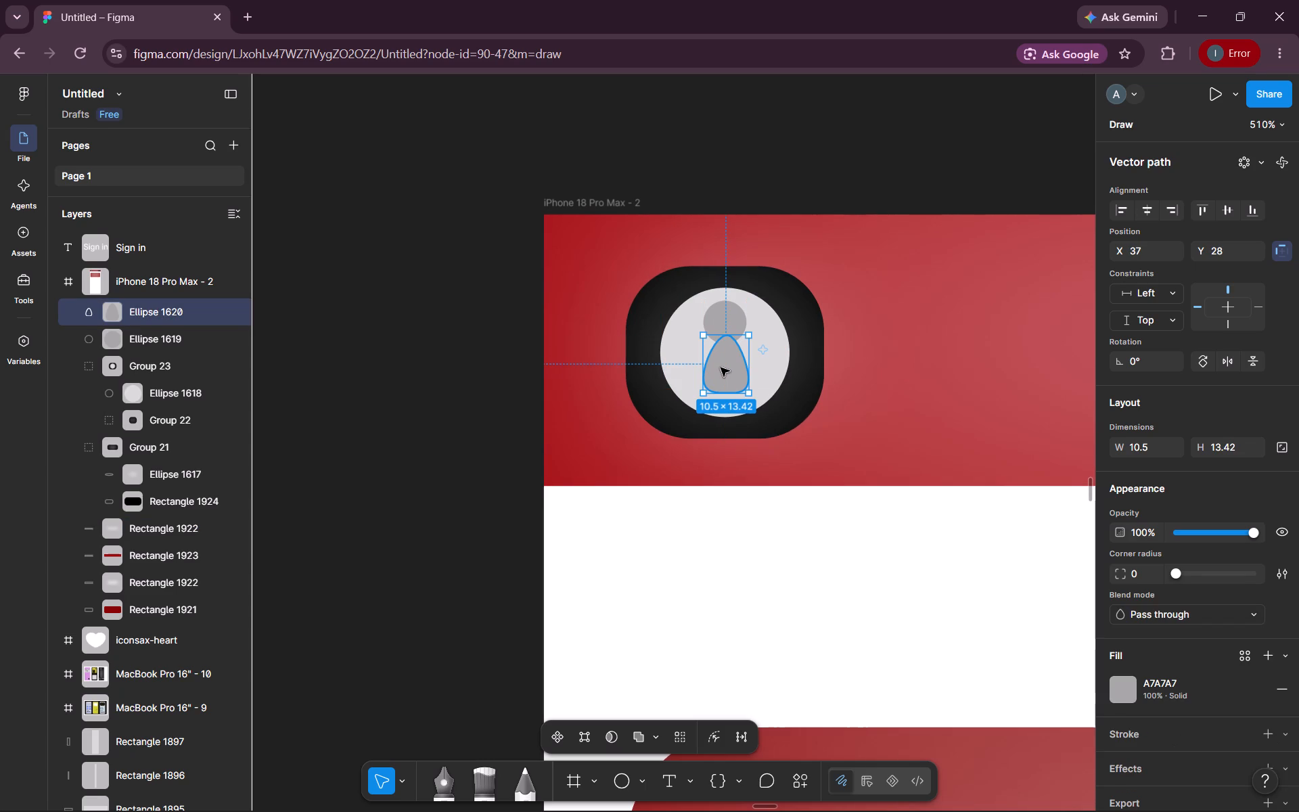
pyautogui.click(870, 356)
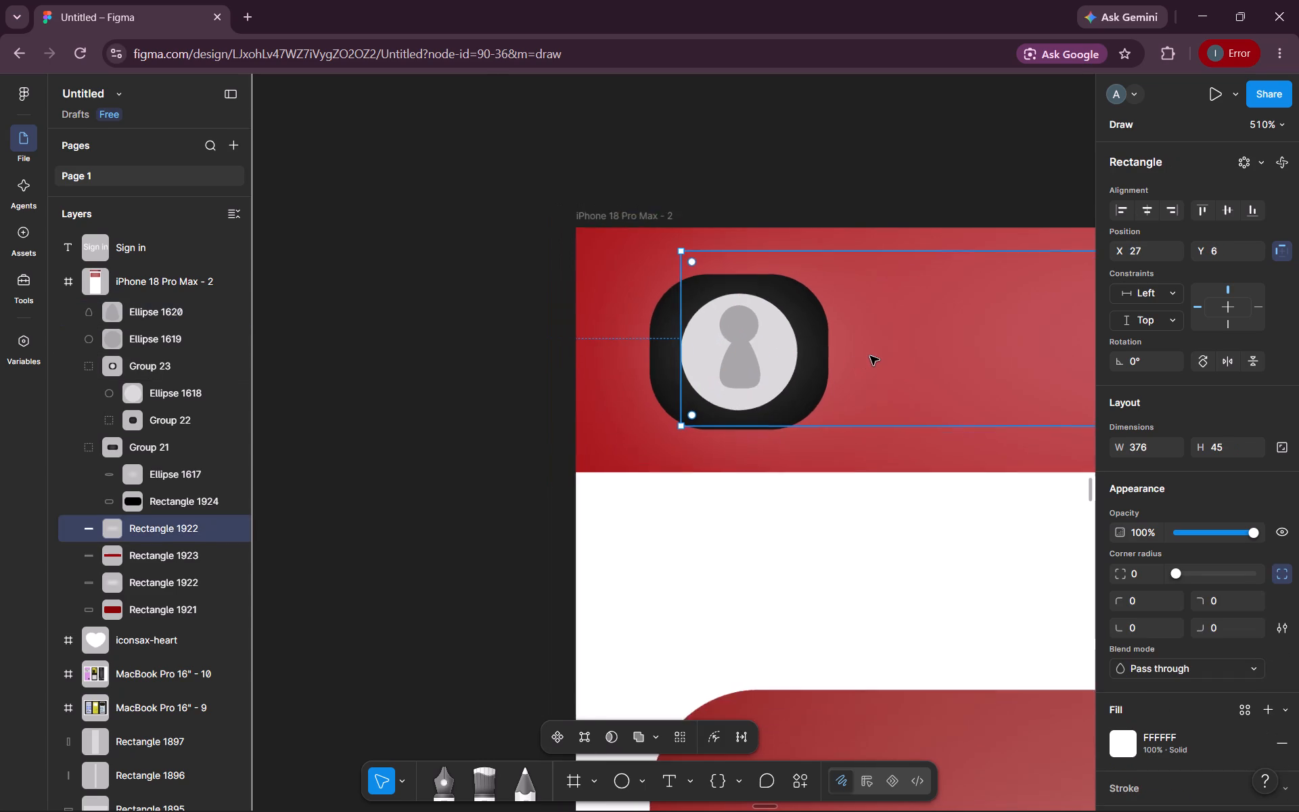
pyautogui.click(759, 359)
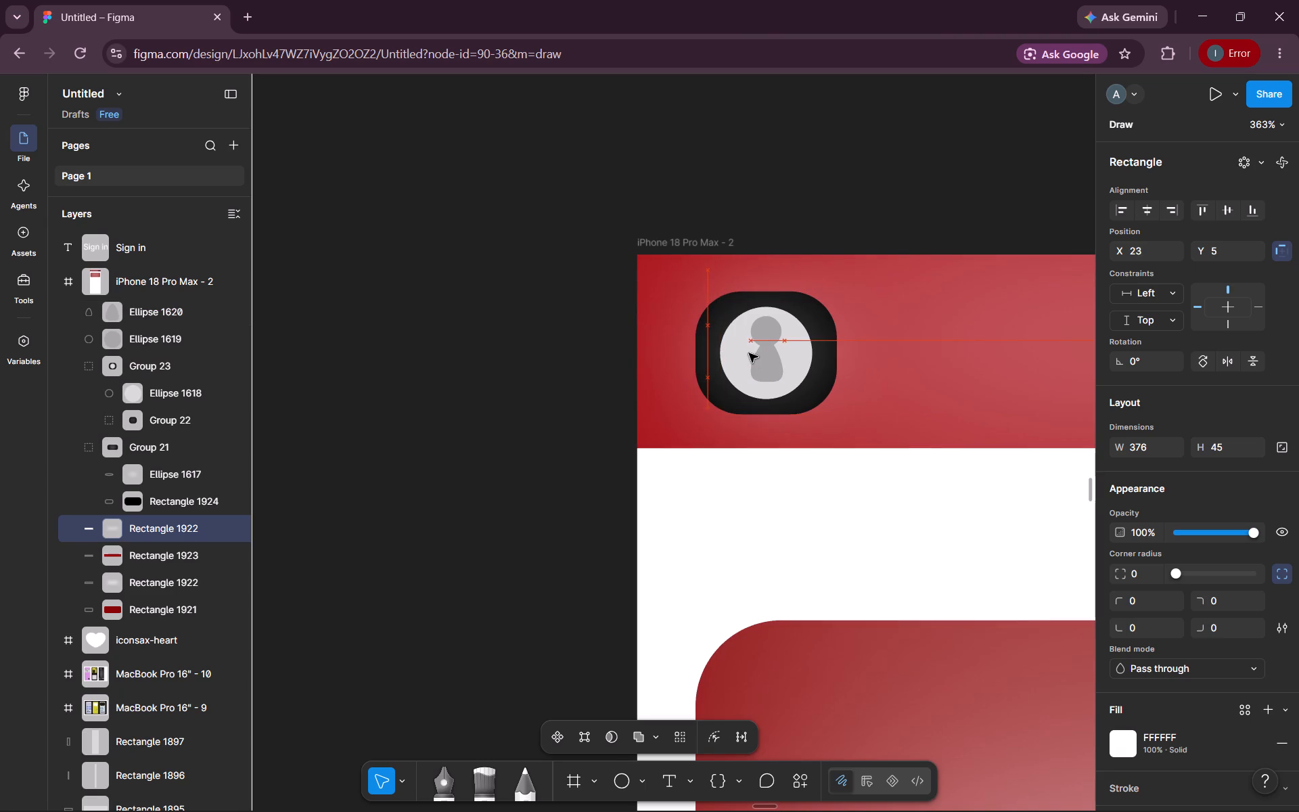
pyautogui.moveTo(773, 361); pyautogui.dragTo(761, 353)
pyautogui.moveTo(761, 353); pyautogui.dragTo(758, 360)
pyautogui.click(805, 354)
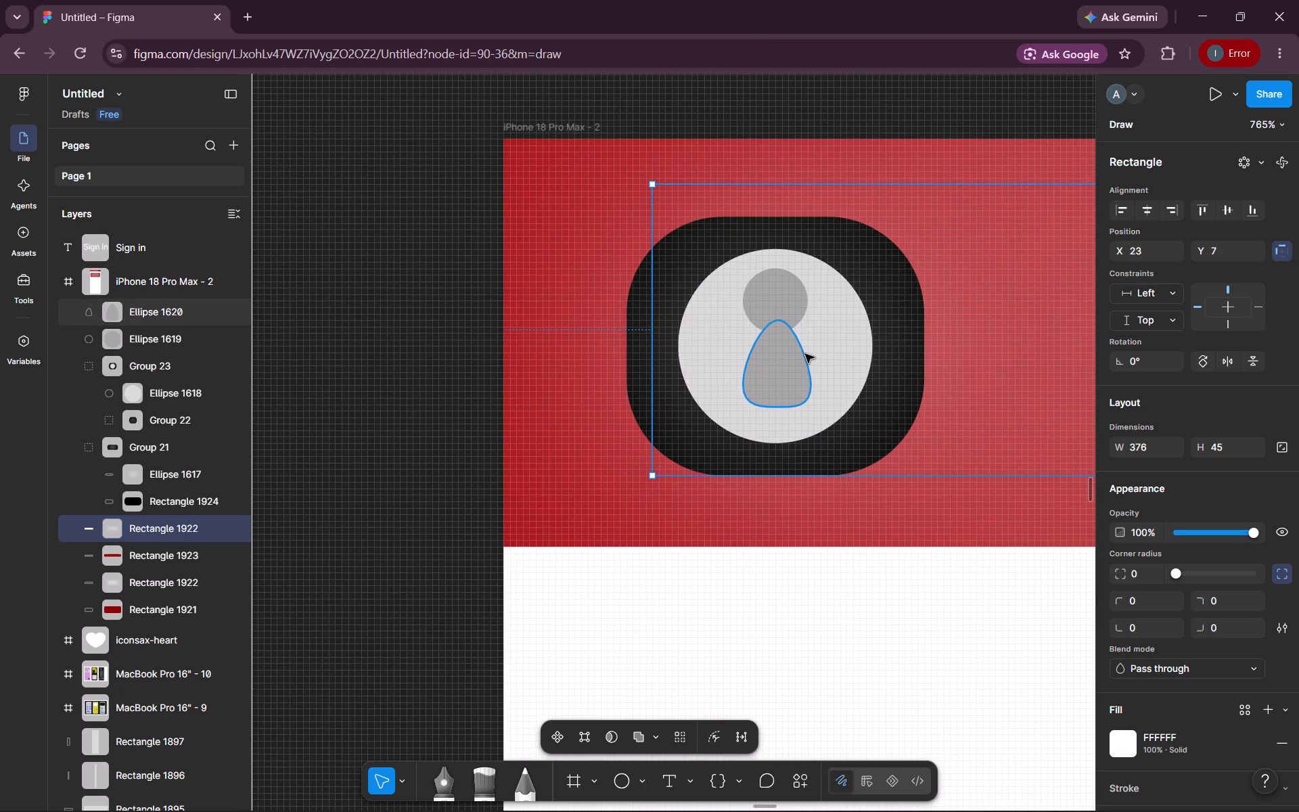
# Move the lower icon shape further up so it overlaps the head circle, to X 37, Y 25.
pyautogui.moveTo(775, 369); pyautogui.dragTo(765, 359)
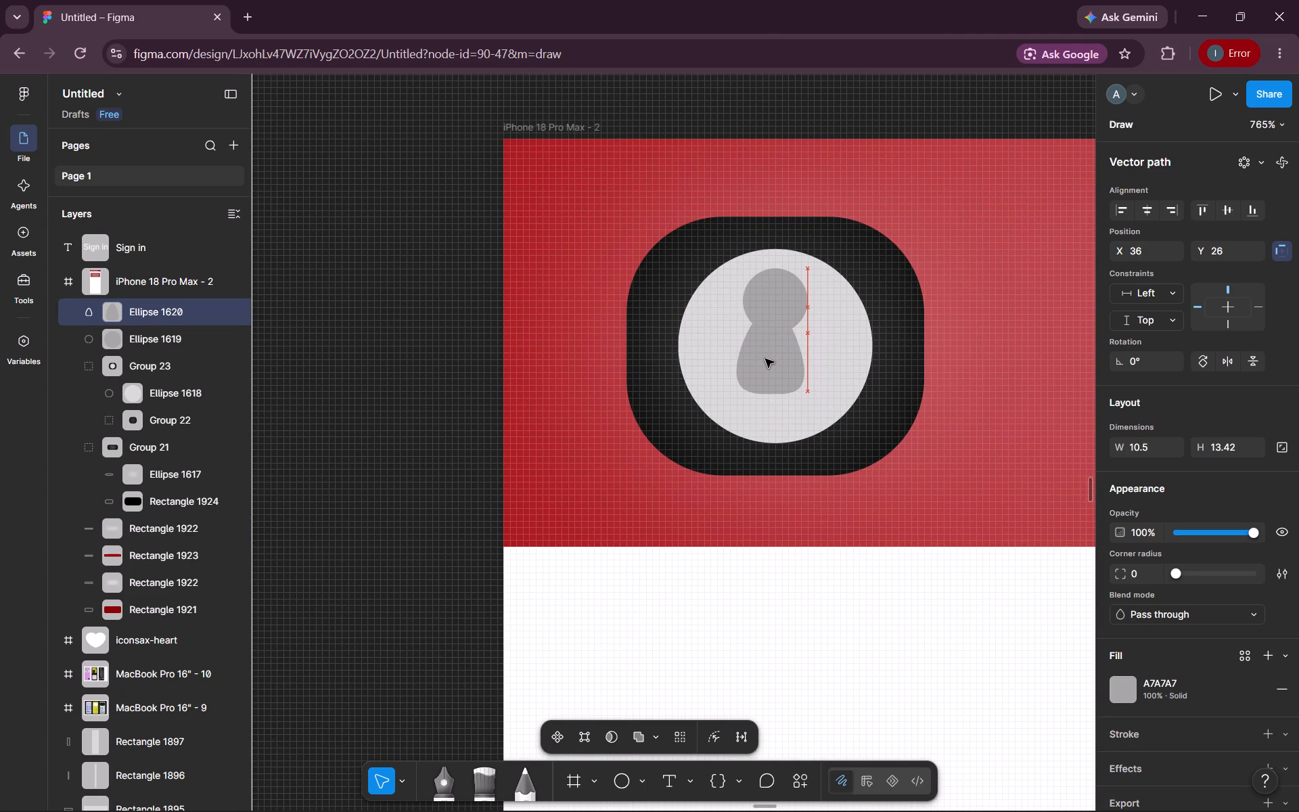
pyautogui.moveTo(765, 359); pyautogui.dragTo(775, 352)
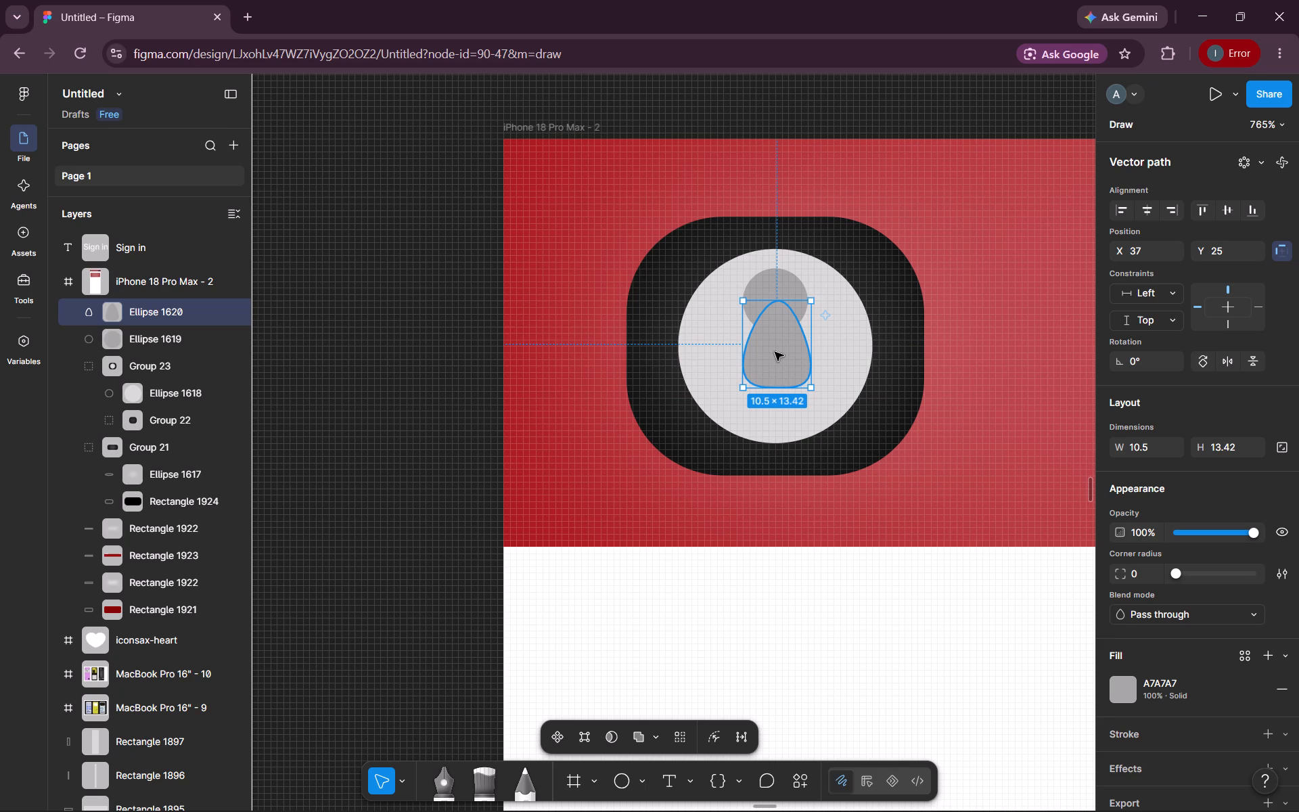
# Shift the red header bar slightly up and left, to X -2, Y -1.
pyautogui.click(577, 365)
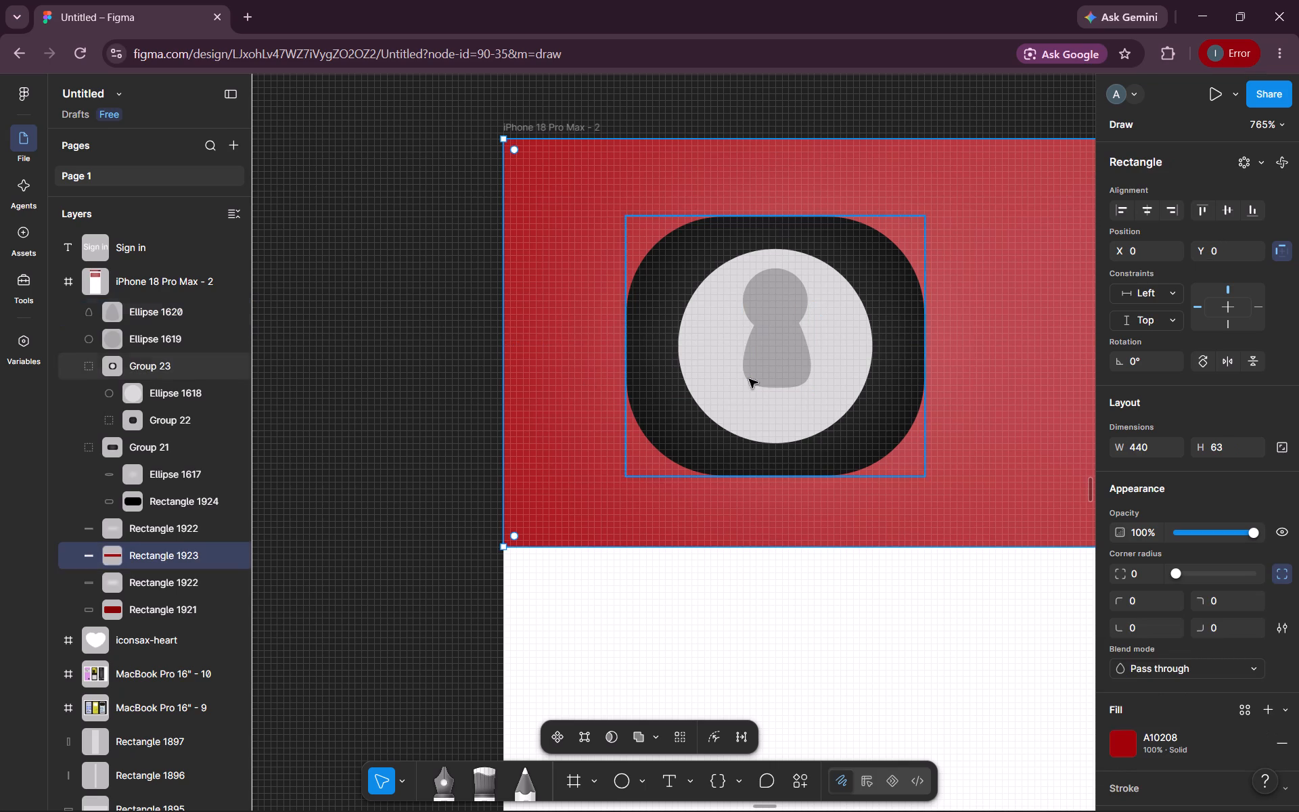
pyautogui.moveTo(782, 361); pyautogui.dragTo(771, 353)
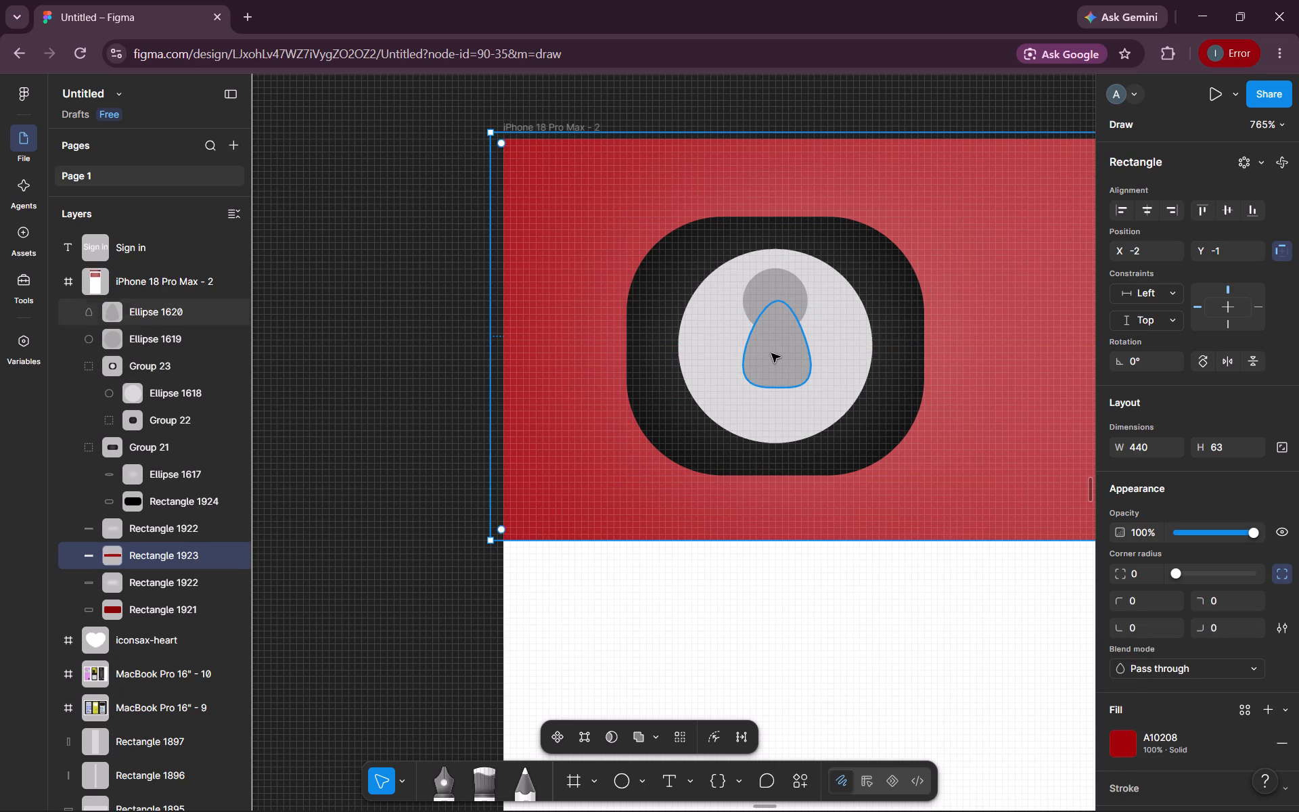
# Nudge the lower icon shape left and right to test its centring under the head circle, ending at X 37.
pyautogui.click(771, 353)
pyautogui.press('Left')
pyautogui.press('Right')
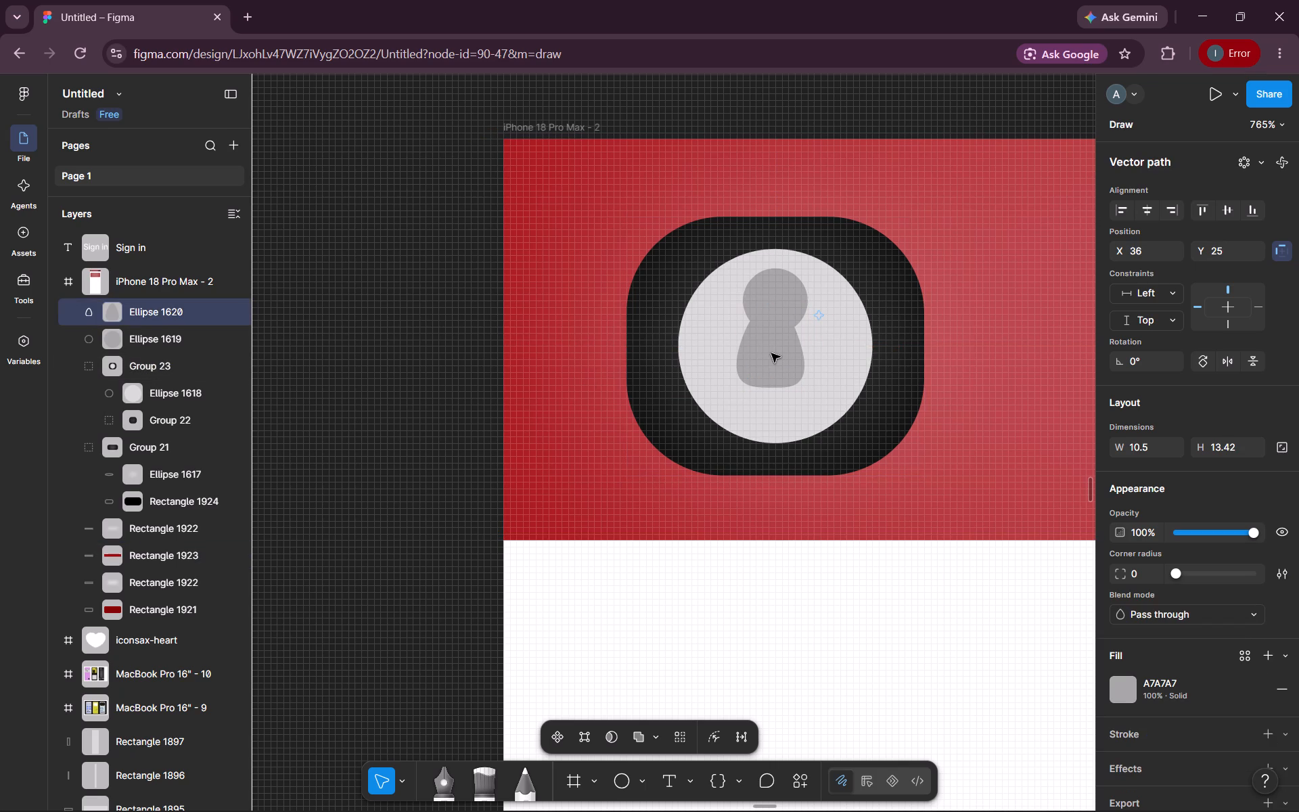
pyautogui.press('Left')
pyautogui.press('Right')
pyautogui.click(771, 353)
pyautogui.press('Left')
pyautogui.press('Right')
# Hide Group 21 and clear the selection.
pyautogui.moveTo(237, 438); pyautogui.dragTo(321, 418)
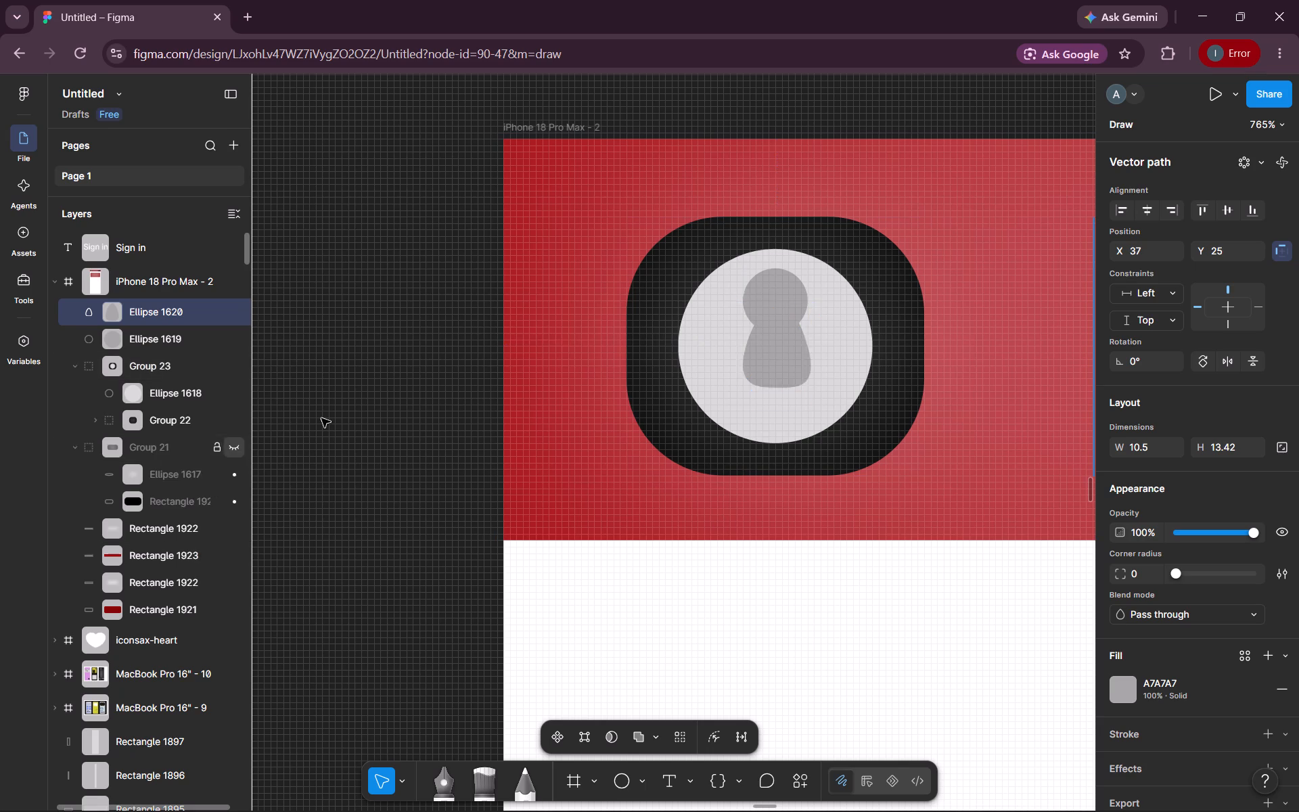
pyautogui.moveTo(321, 418); pyautogui.dragTo(393, 397)
pyautogui.click(393, 397)
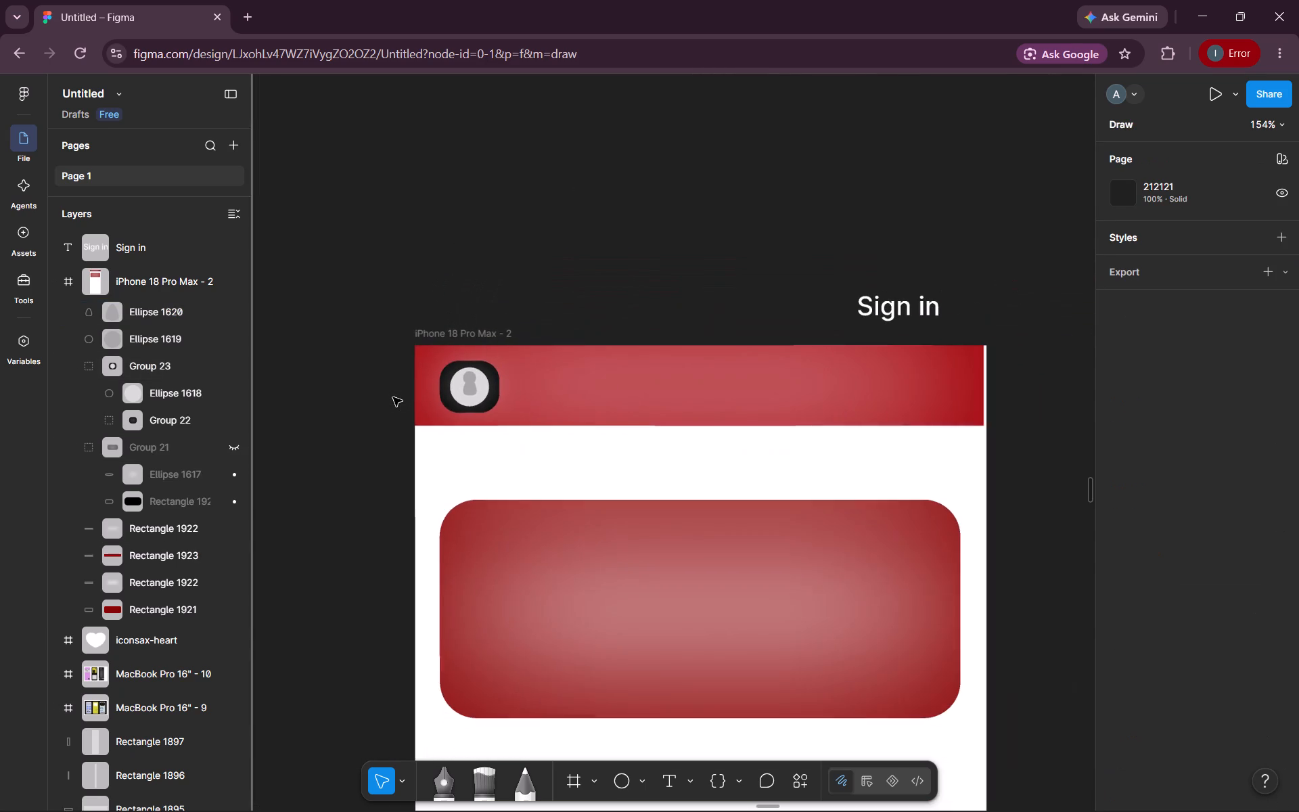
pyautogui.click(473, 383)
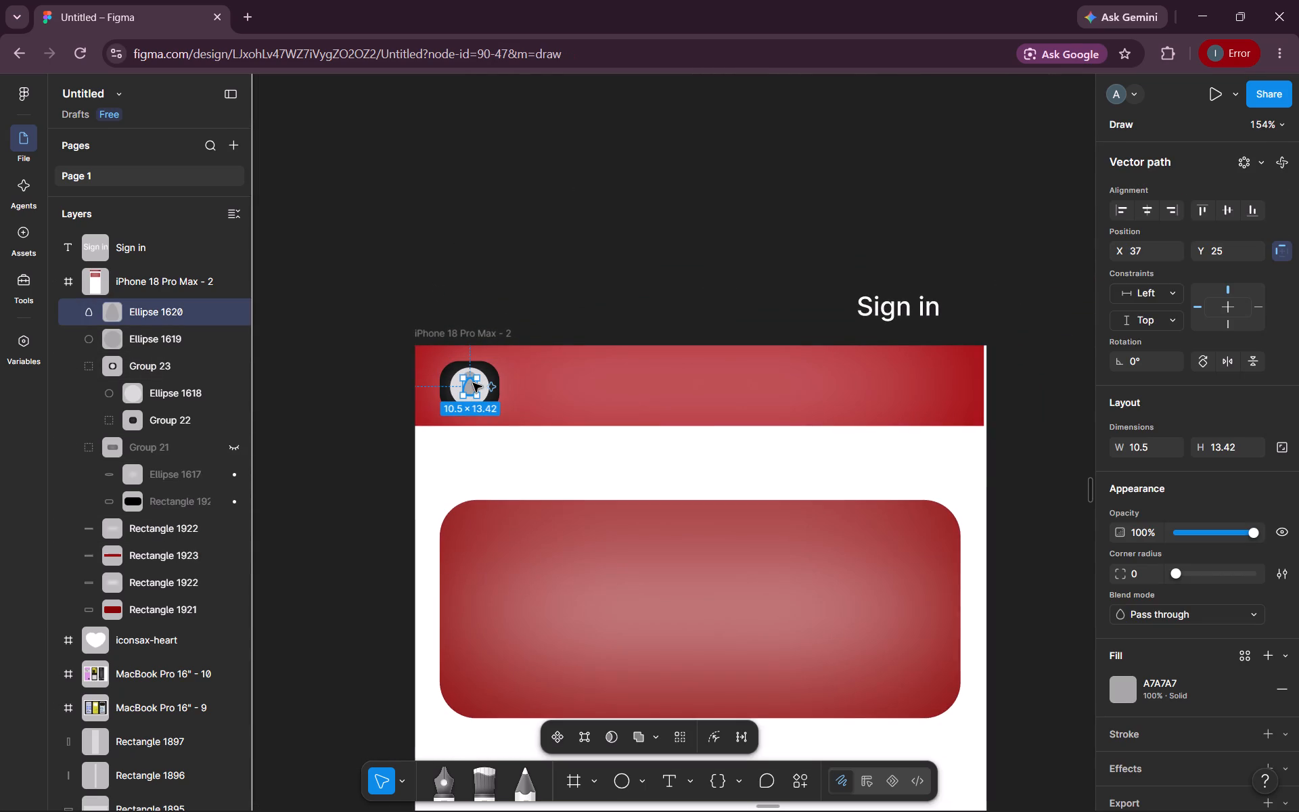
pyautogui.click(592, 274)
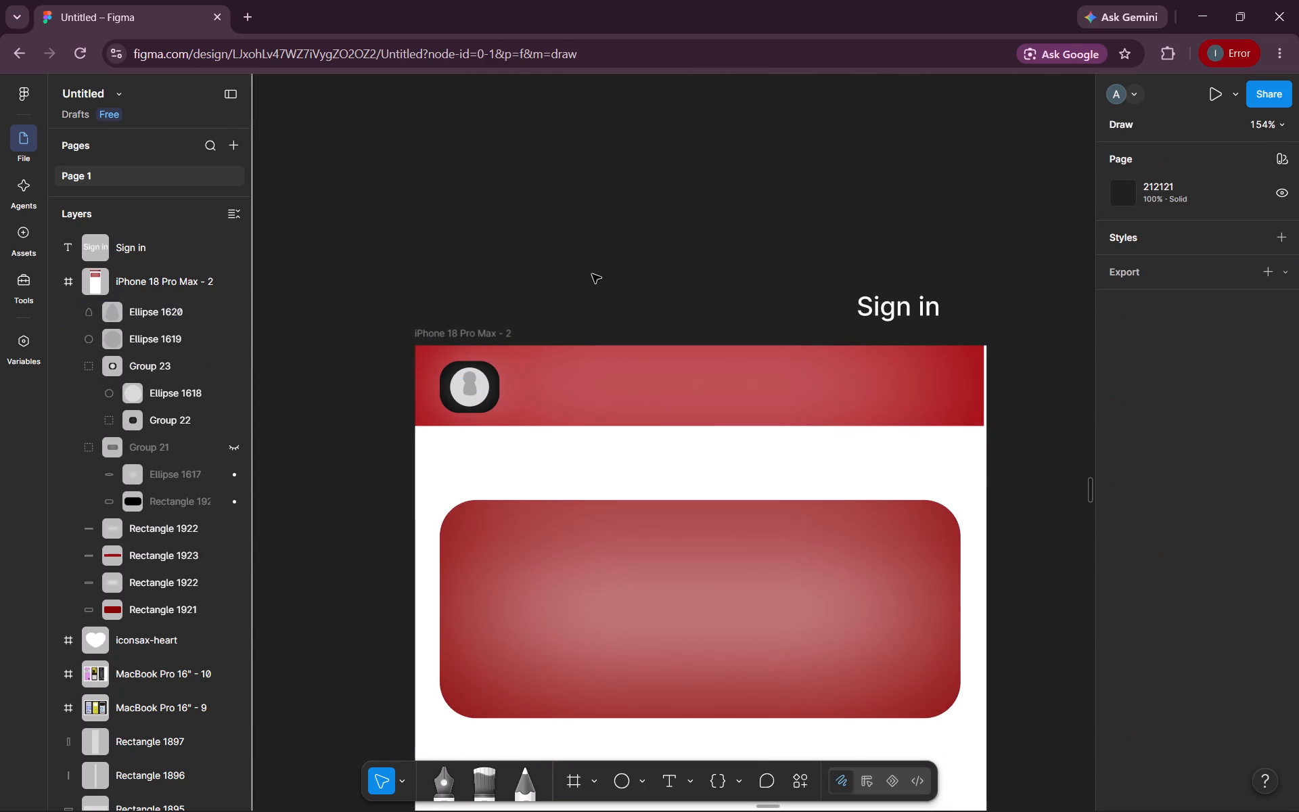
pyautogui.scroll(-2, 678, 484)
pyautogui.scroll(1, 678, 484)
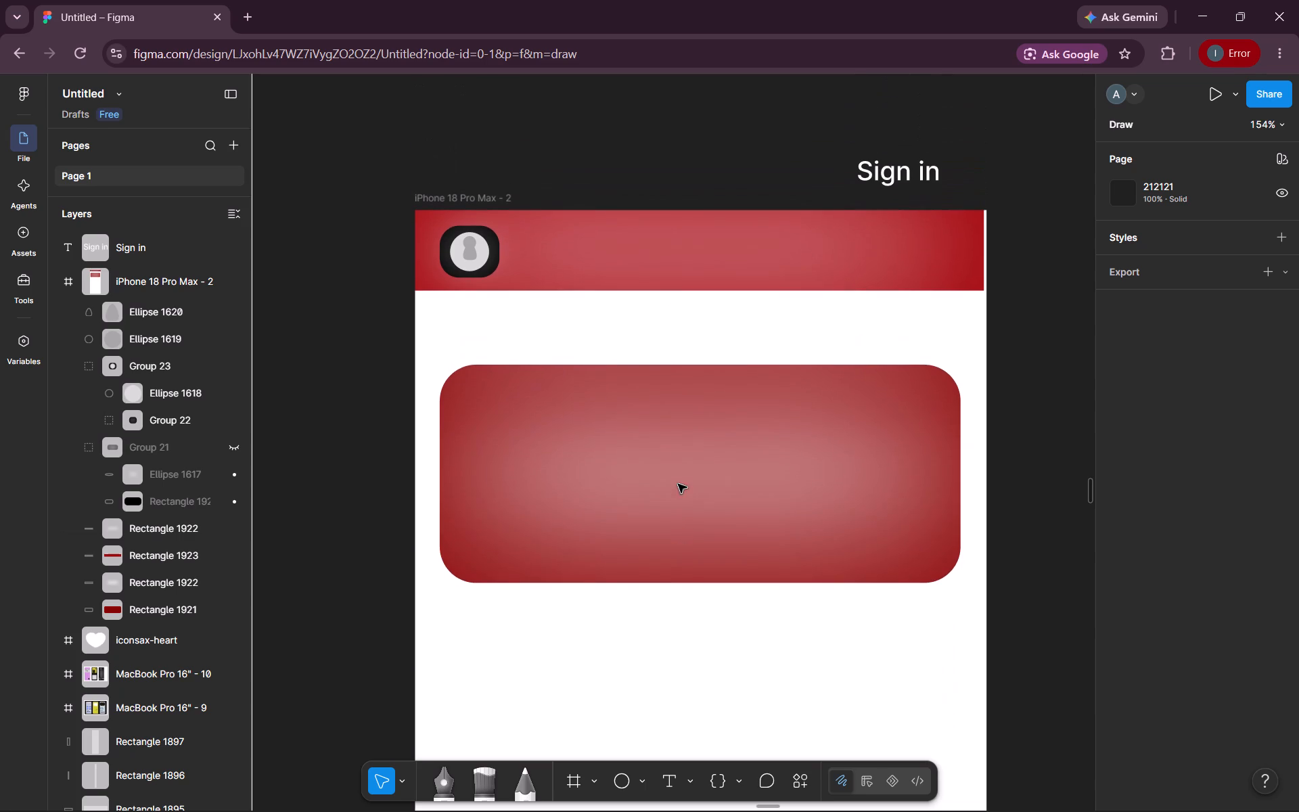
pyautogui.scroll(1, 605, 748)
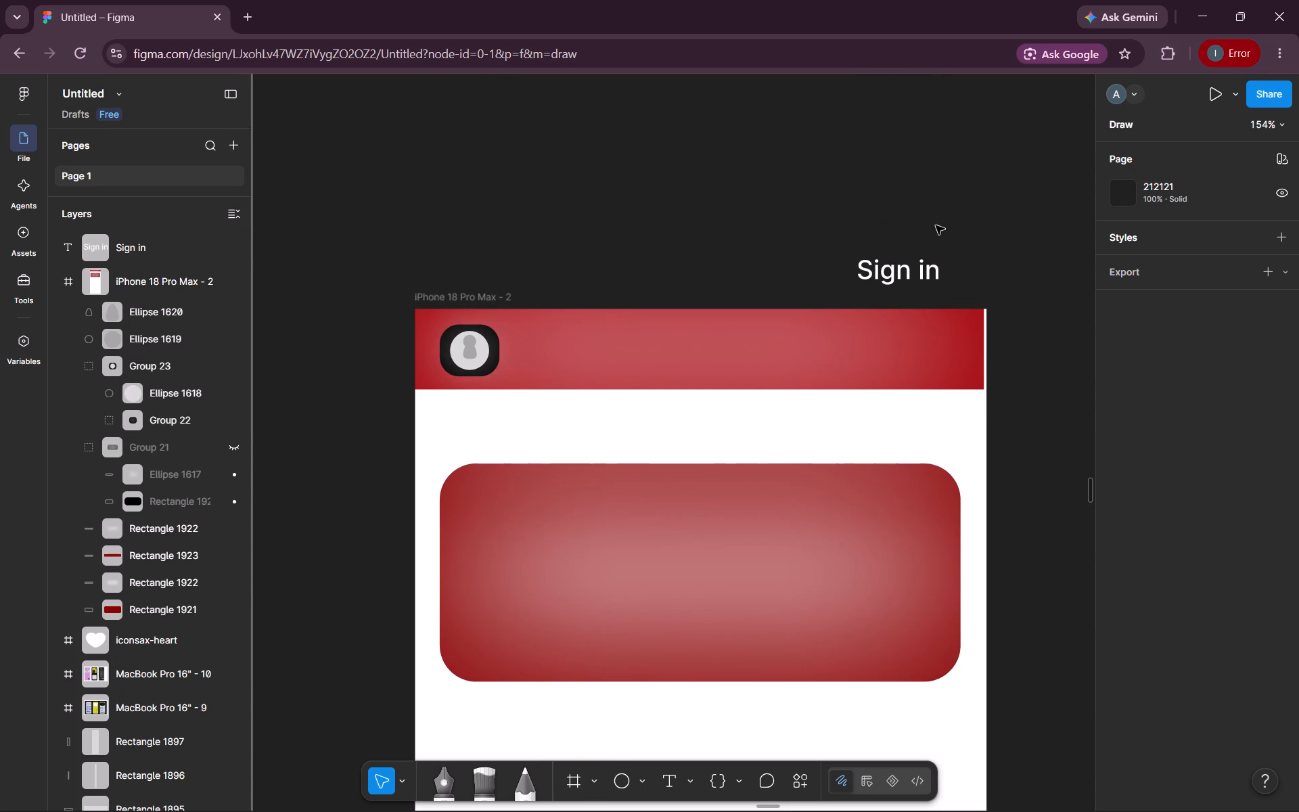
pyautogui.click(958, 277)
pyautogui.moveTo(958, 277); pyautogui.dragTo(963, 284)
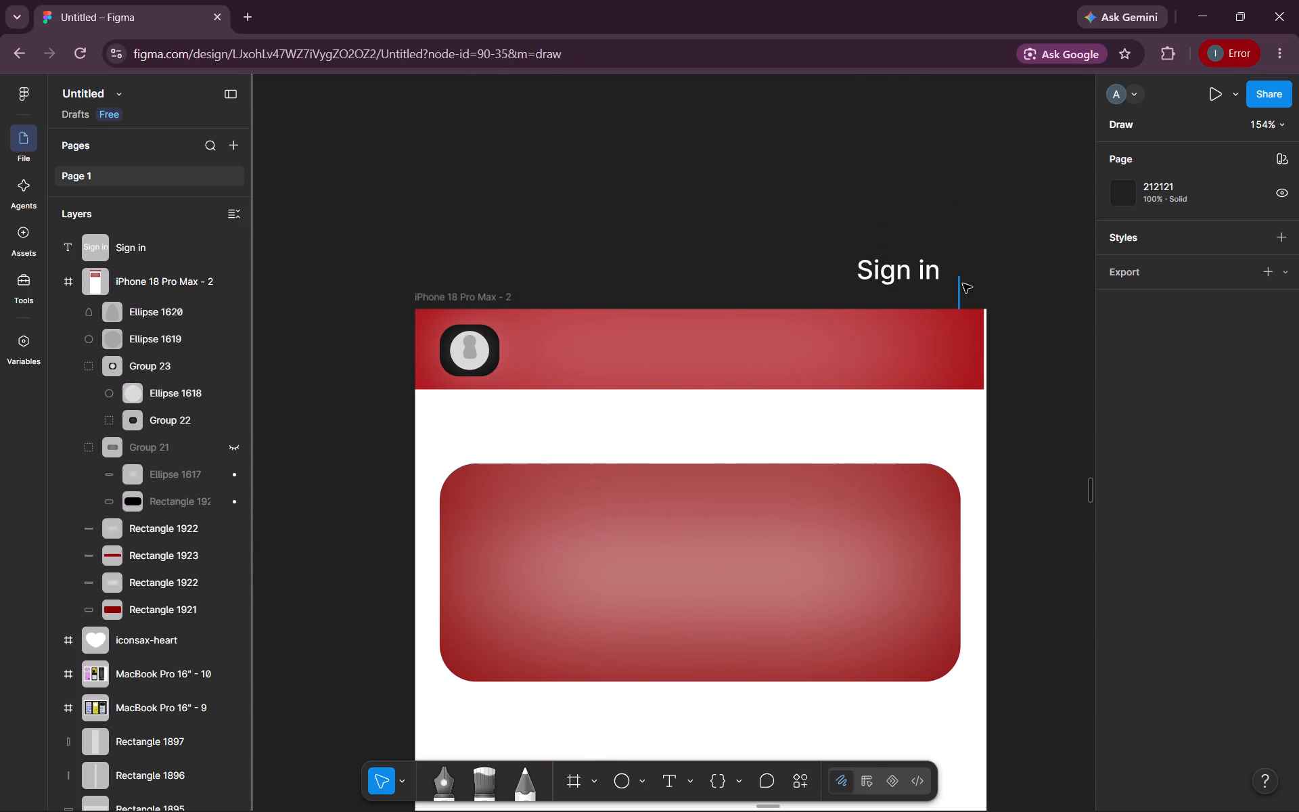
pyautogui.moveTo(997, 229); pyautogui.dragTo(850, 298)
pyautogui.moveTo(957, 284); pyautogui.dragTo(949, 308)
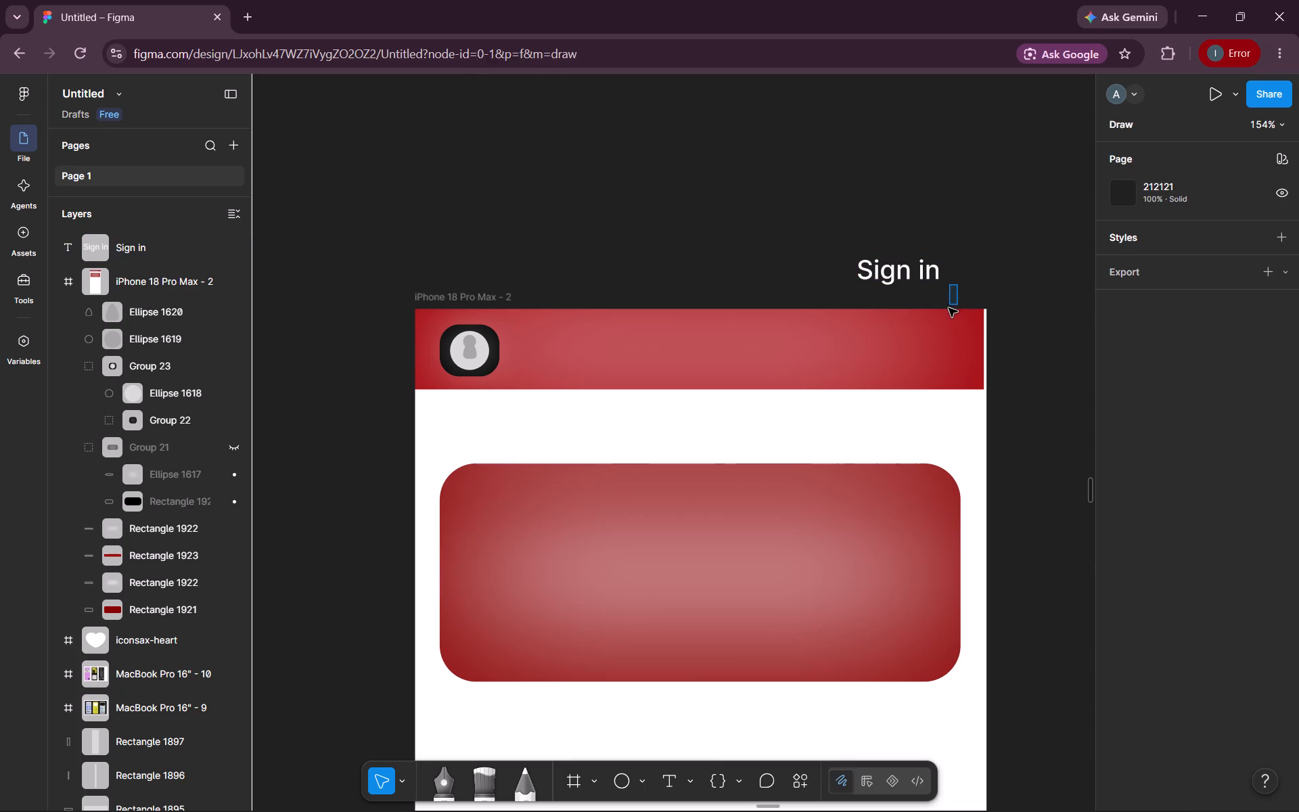
# Realign the red header bar with the phone frame by adjusting its right, left and top edges, giving X 0, Y 0 and 440 × 62.
pyautogui.moveTo(949, 308); pyautogui.dragTo(948, 317)
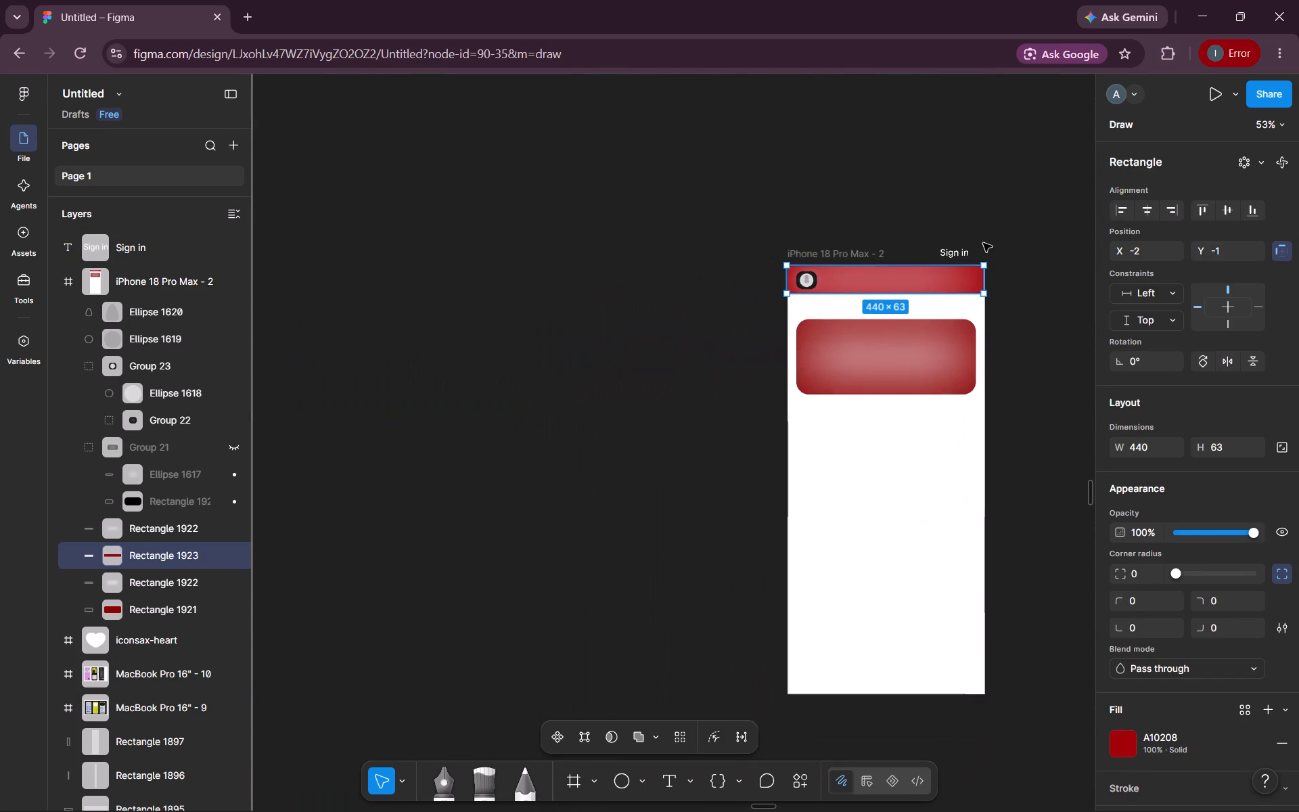
pyautogui.hscroll(-1, 918, 288)
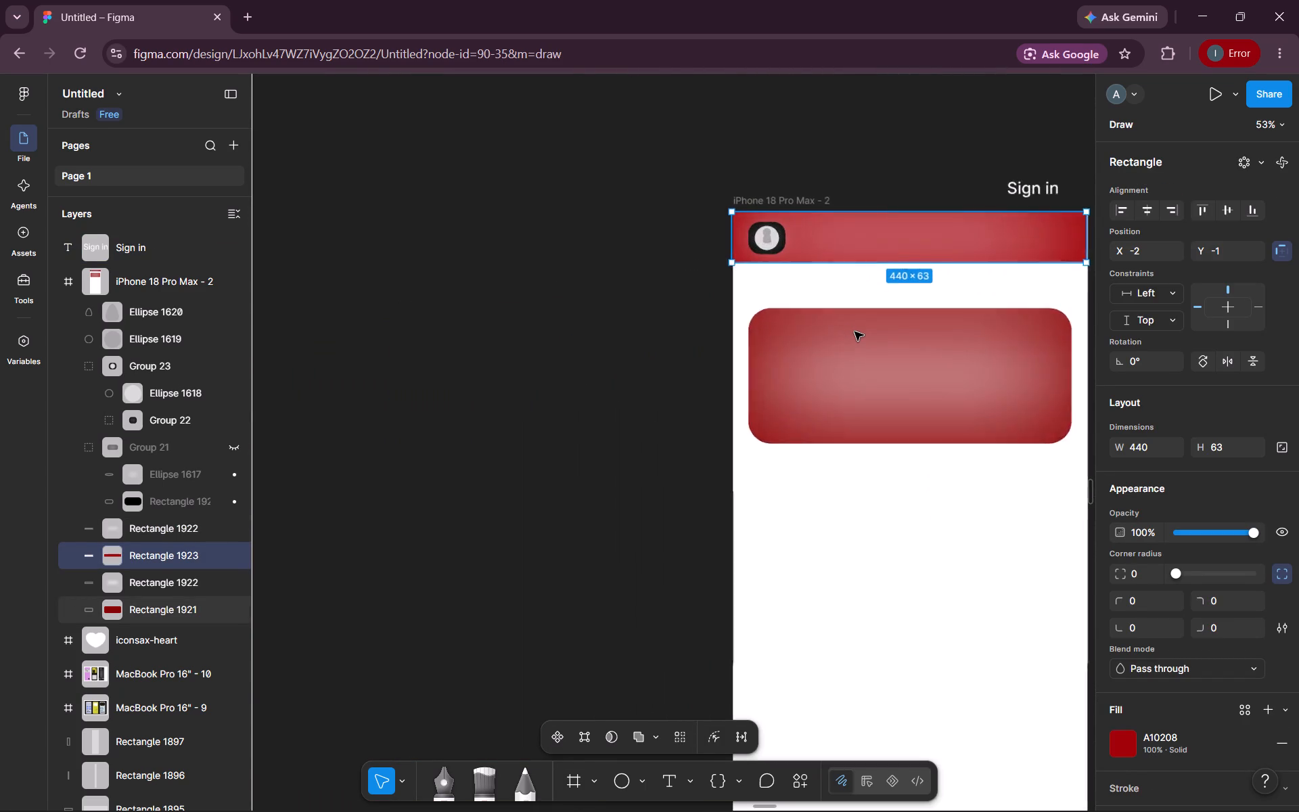
pyautogui.hscroll(-3, 854, 332)
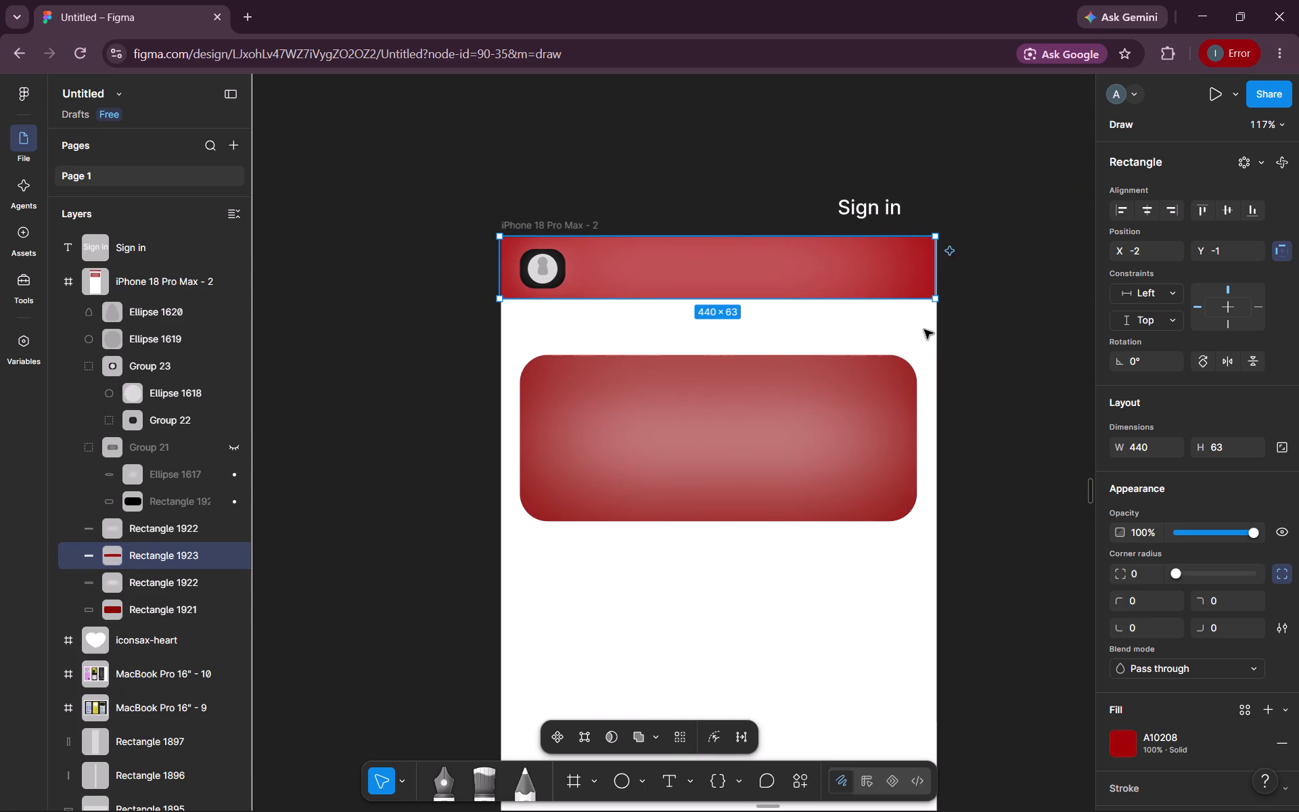
pyautogui.moveTo(922, 332); pyautogui.dragTo(920, 288)
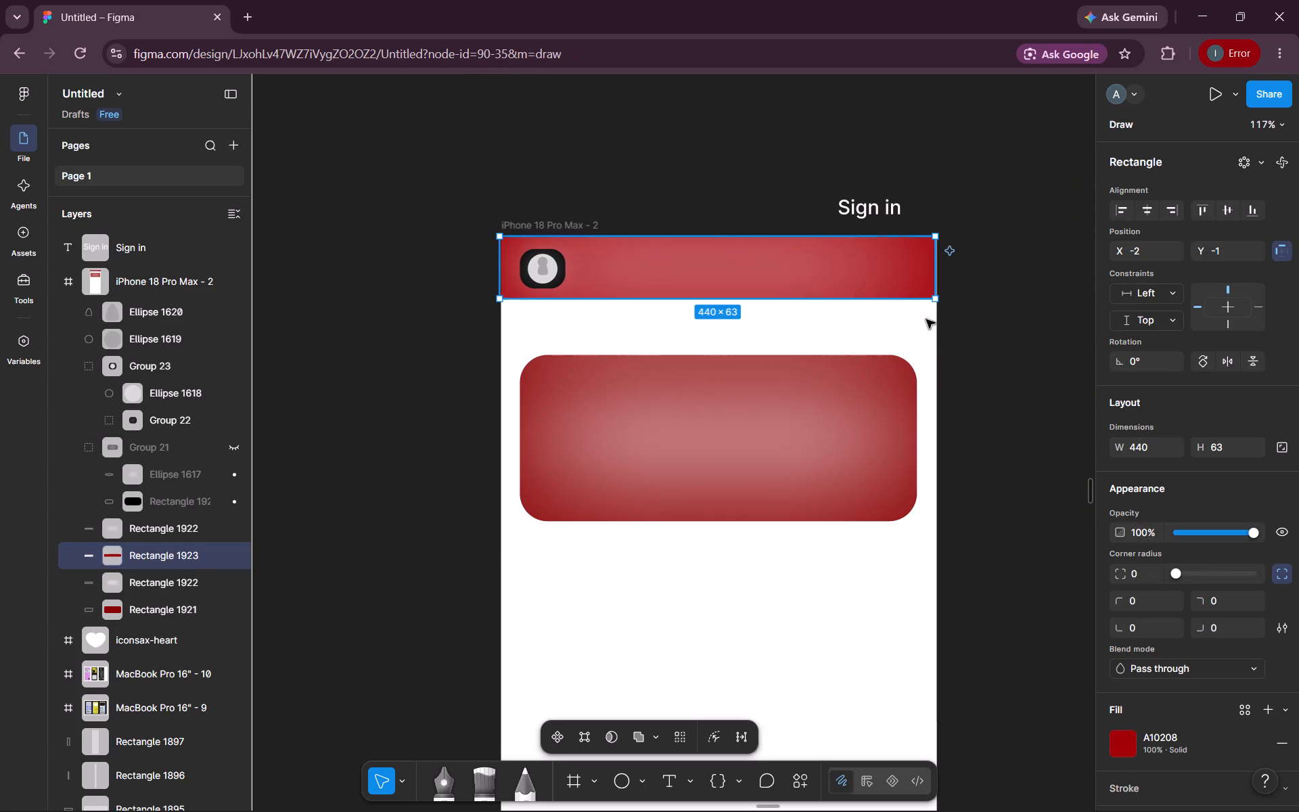
pyautogui.click(926, 335)
pyautogui.moveTo(926, 335); pyautogui.dragTo(929, 289)
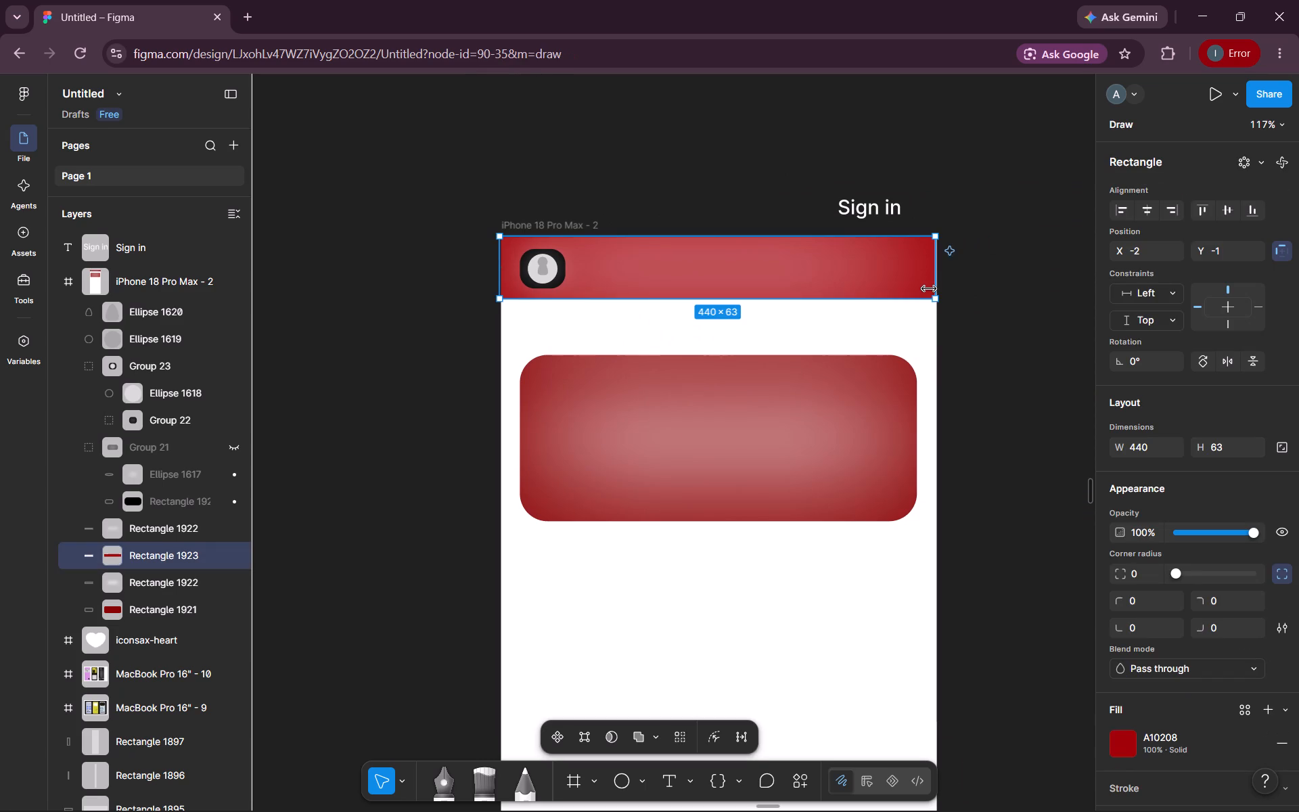
pyautogui.moveTo(929, 289); pyautogui.dragTo(937, 246)
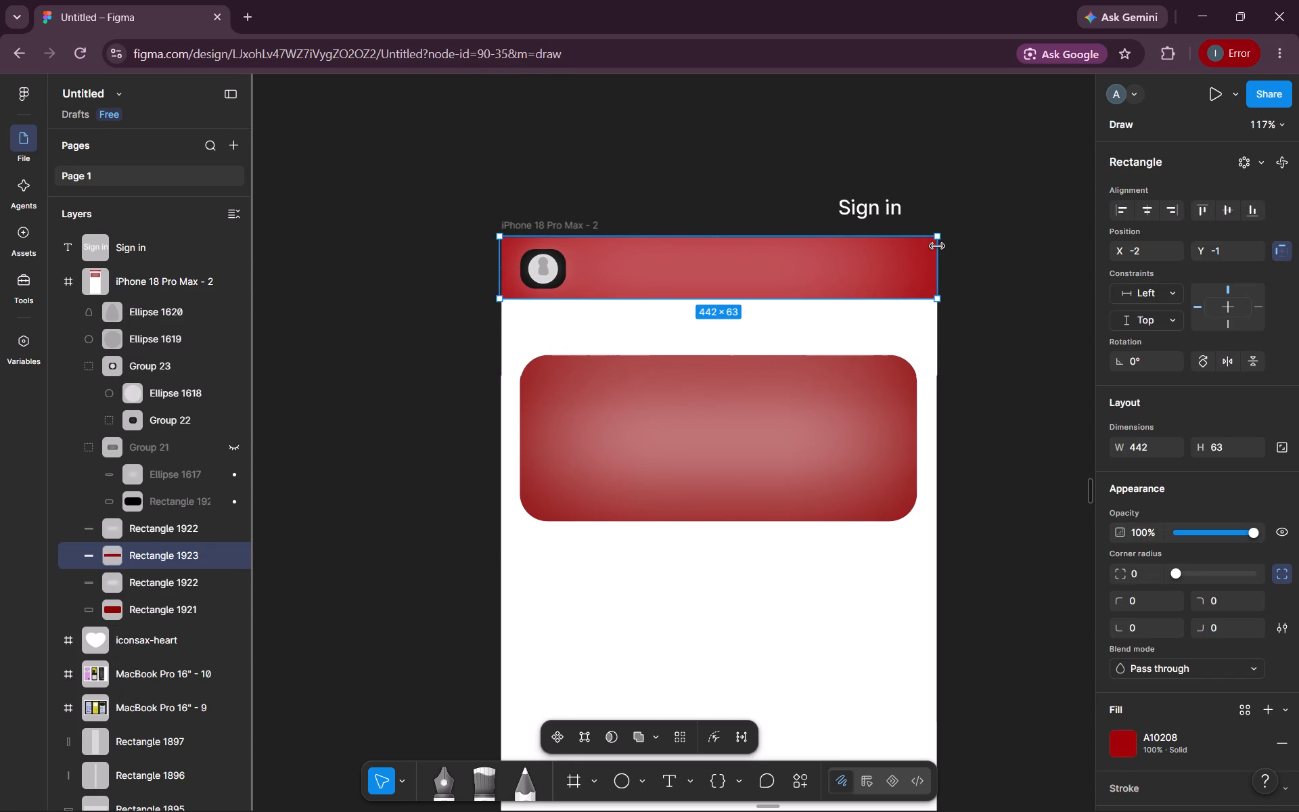
pyautogui.click(500, 274)
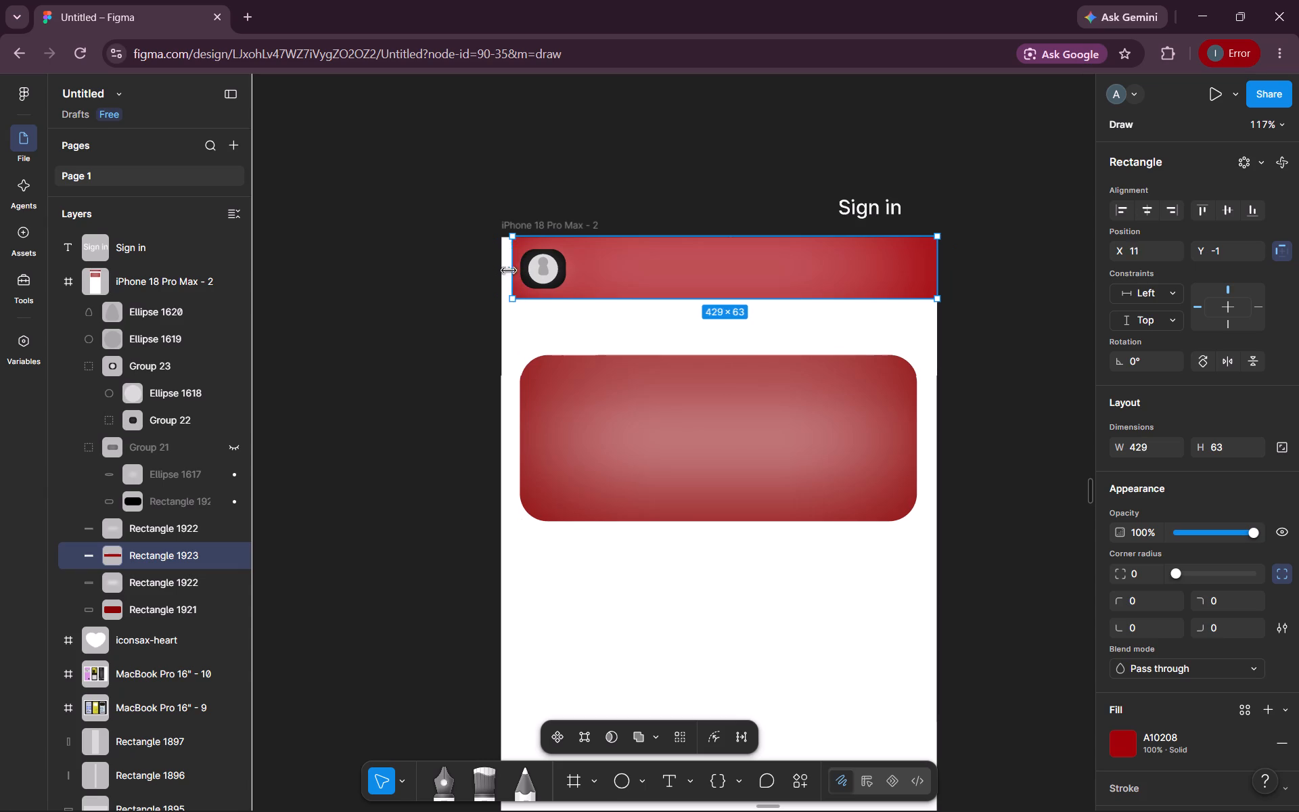
pyautogui.click(627, 236)
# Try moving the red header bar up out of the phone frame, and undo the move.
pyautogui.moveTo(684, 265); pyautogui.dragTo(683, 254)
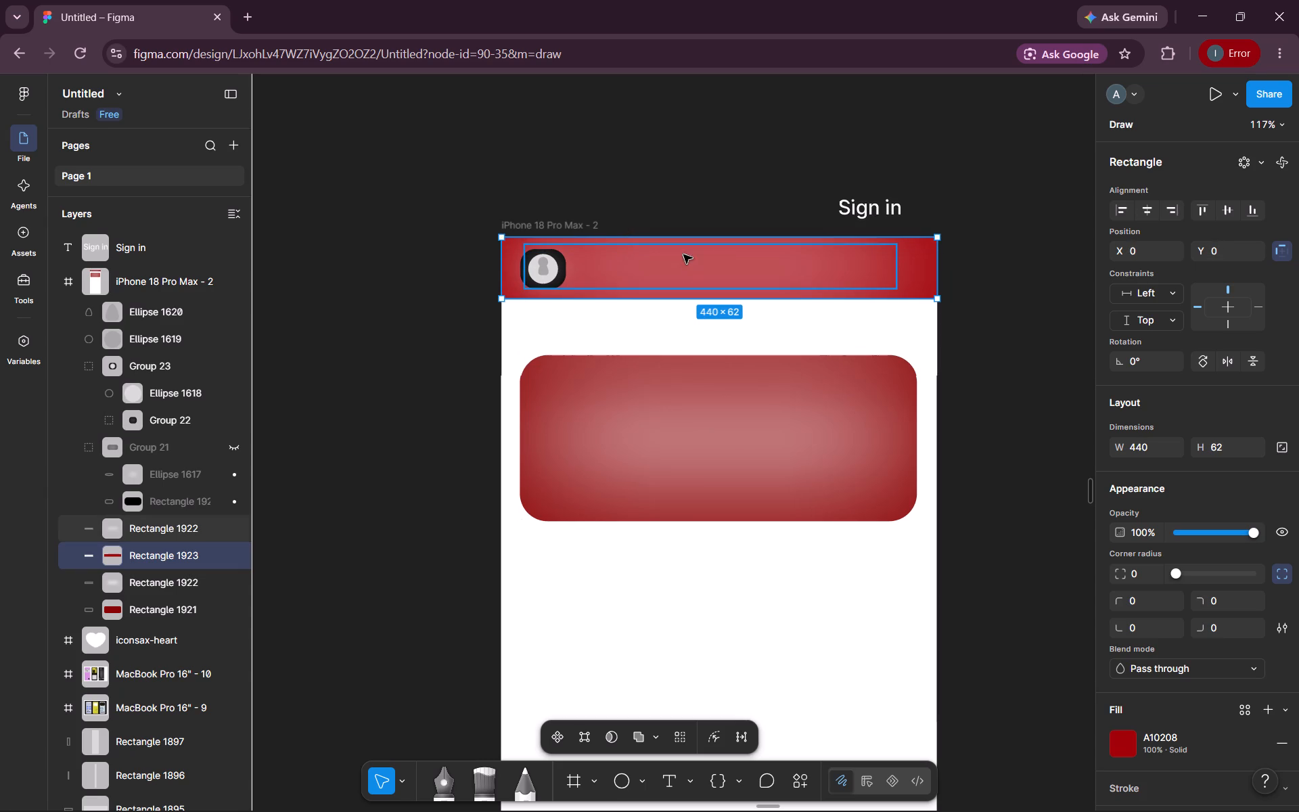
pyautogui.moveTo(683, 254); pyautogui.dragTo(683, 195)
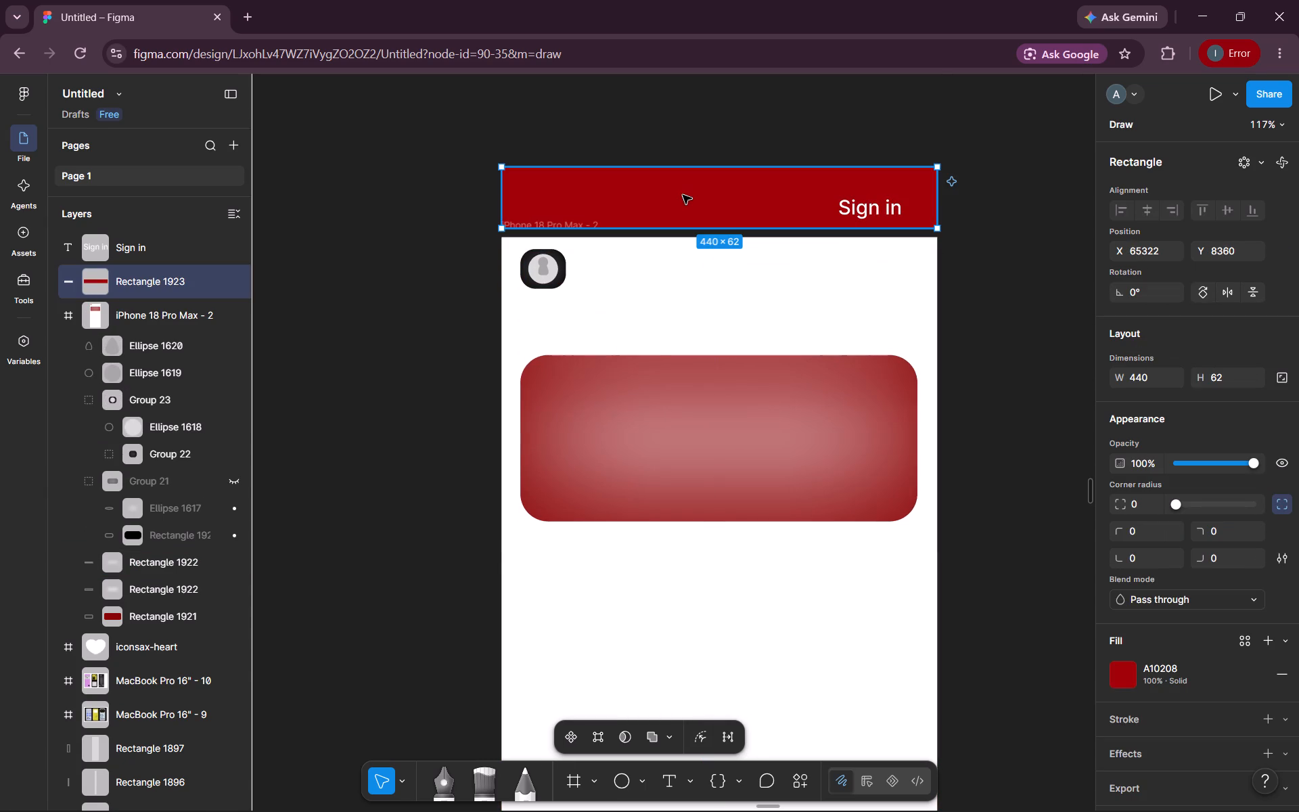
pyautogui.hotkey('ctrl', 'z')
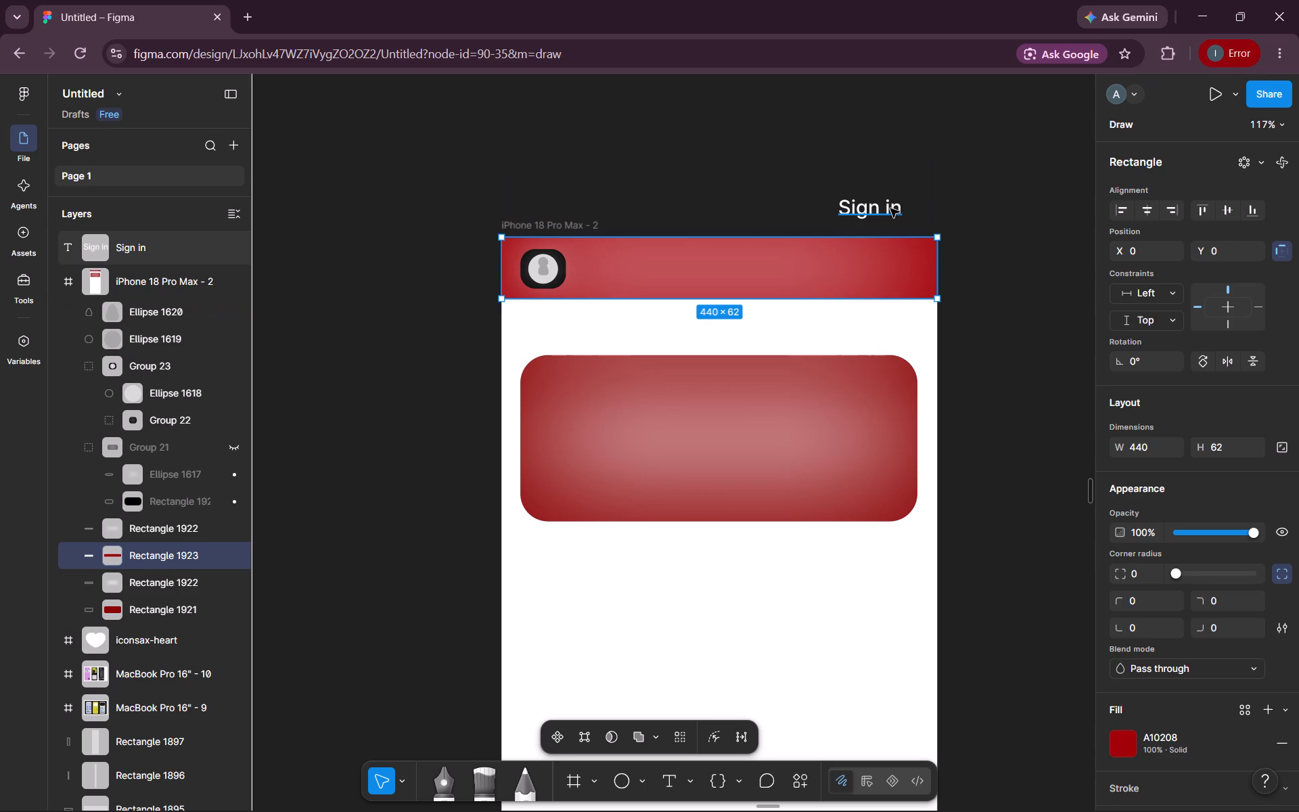
# Move the Sign in text down onto the right end of the red header bar, at X 355, Y 19.
pyautogui.click(890, 208)
pyautogui.moveTo(890, 208); pyautogui.dragTo(905, 268)
pyautogui.click(1024, 271)
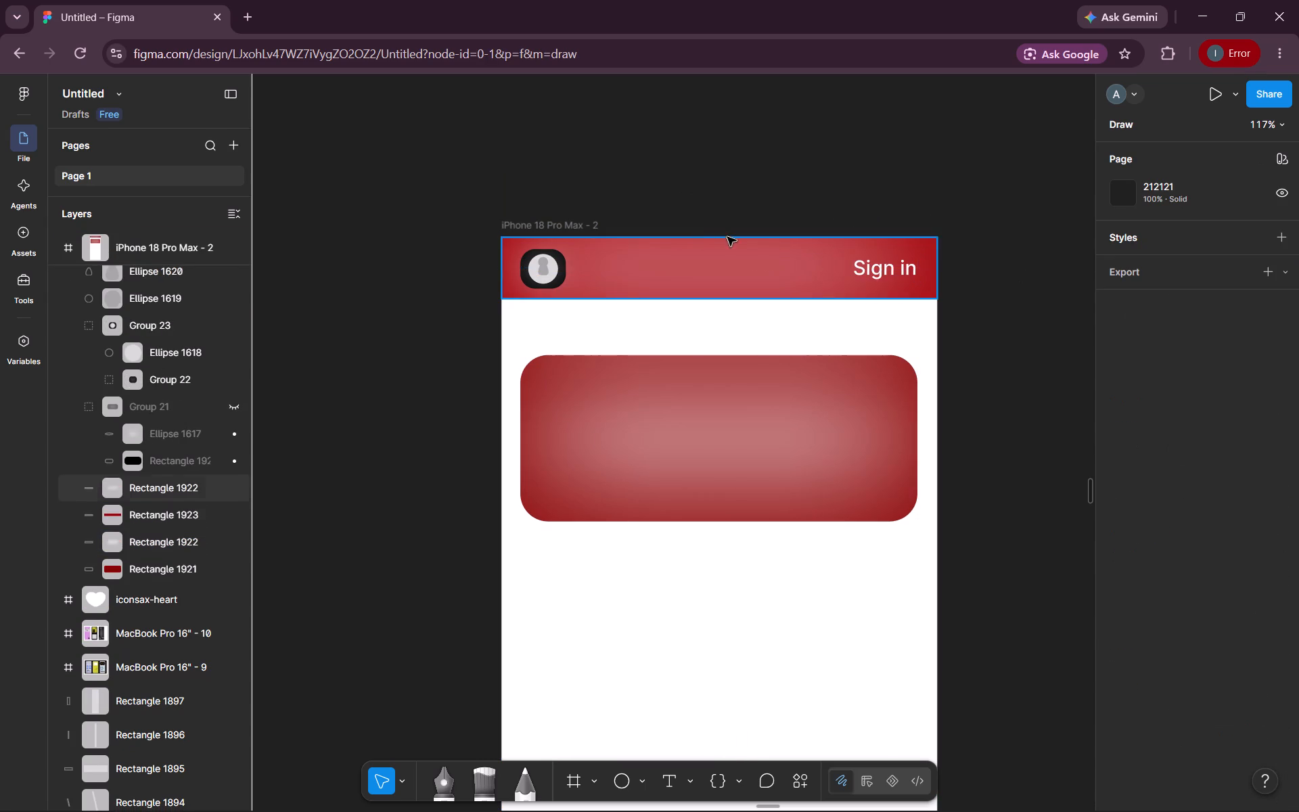
# Draw a rectangle about 128 × 36 in the phone frame, below the large rounded red card.
pyautogui.click(562, 279)
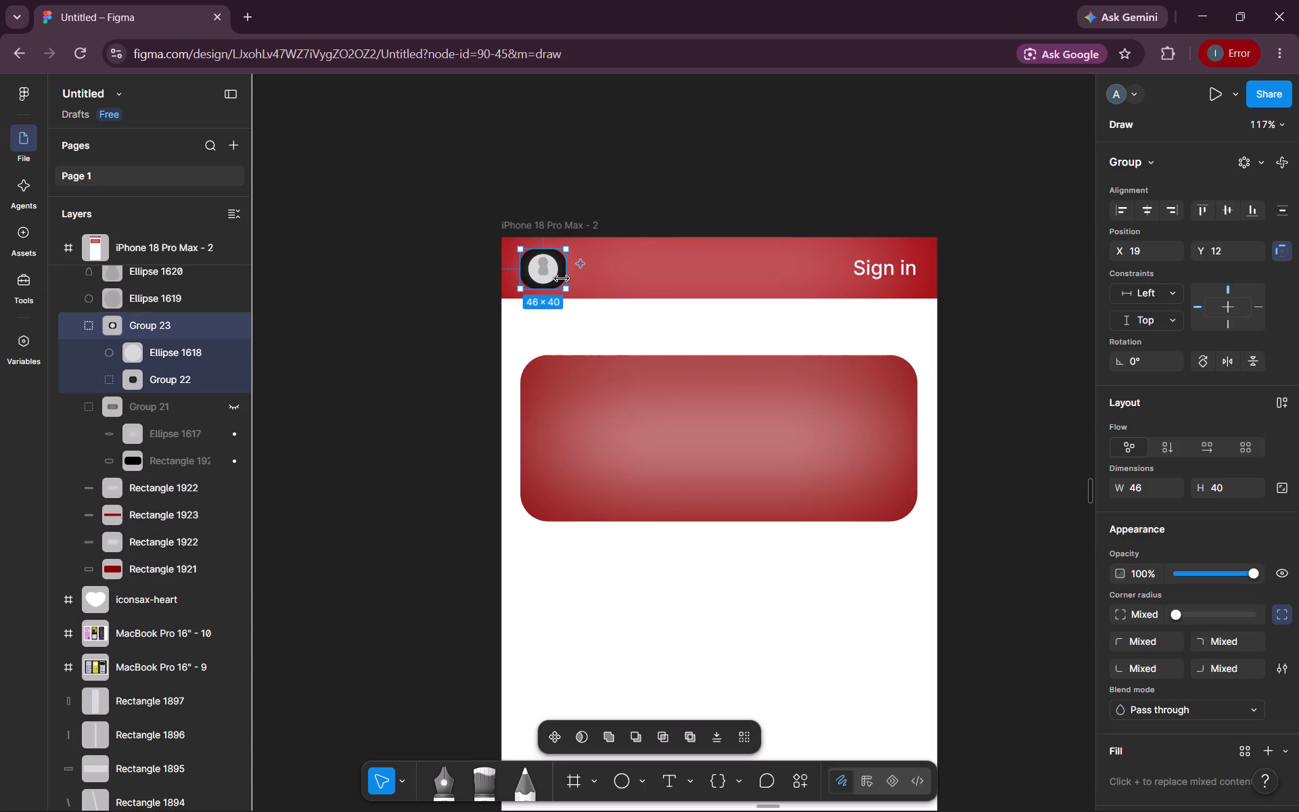
pyautogui.click(758, 161)
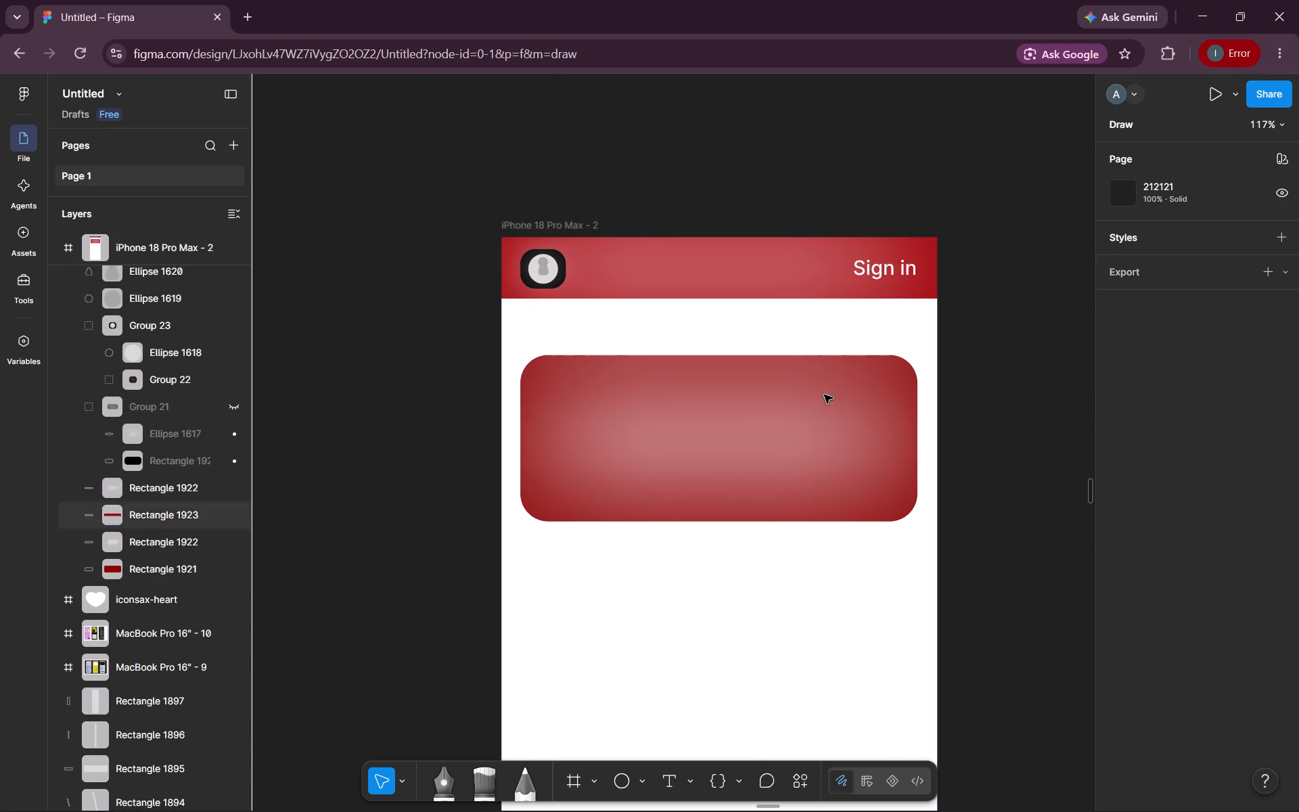
pyautogui.click(641, 774)
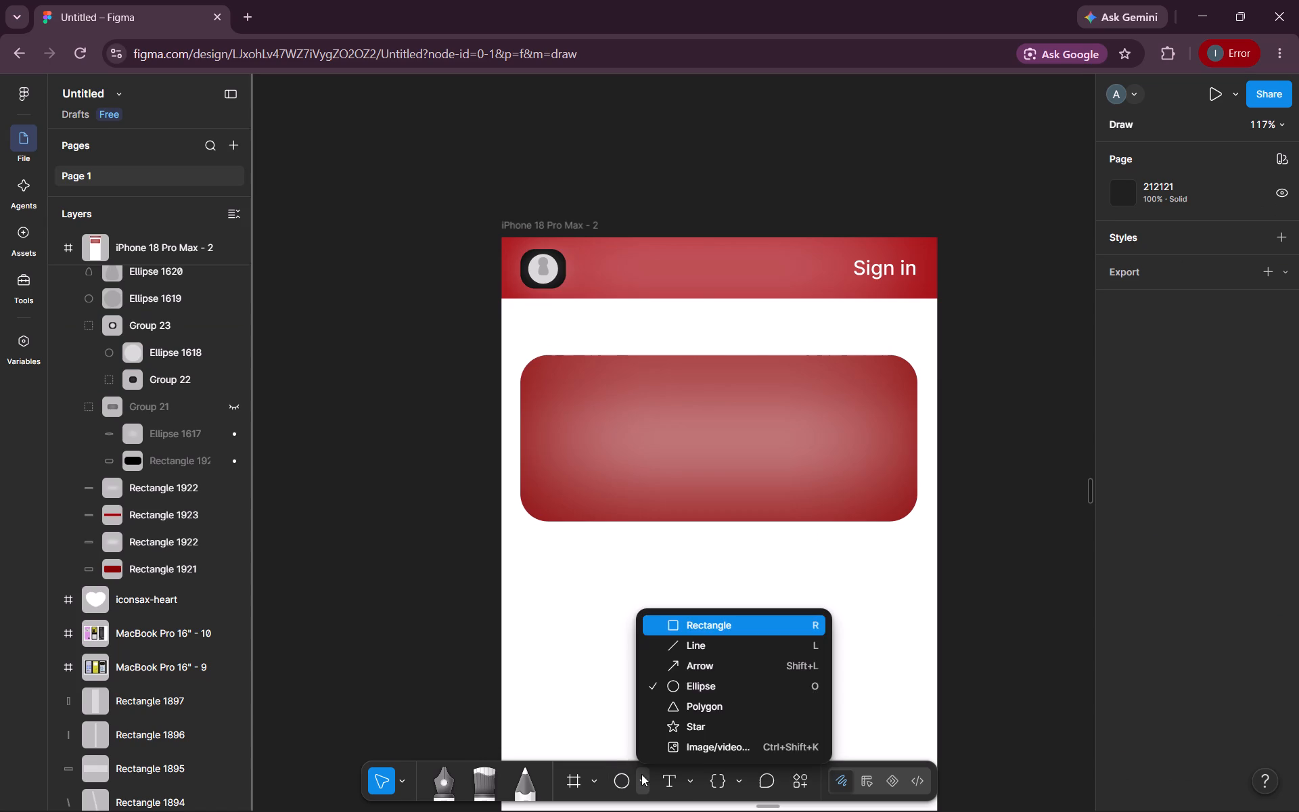
pyautogui.click(700, 631)
pyautogui.moveTo(566, 581); pyautogui.dragTo(649, 618)
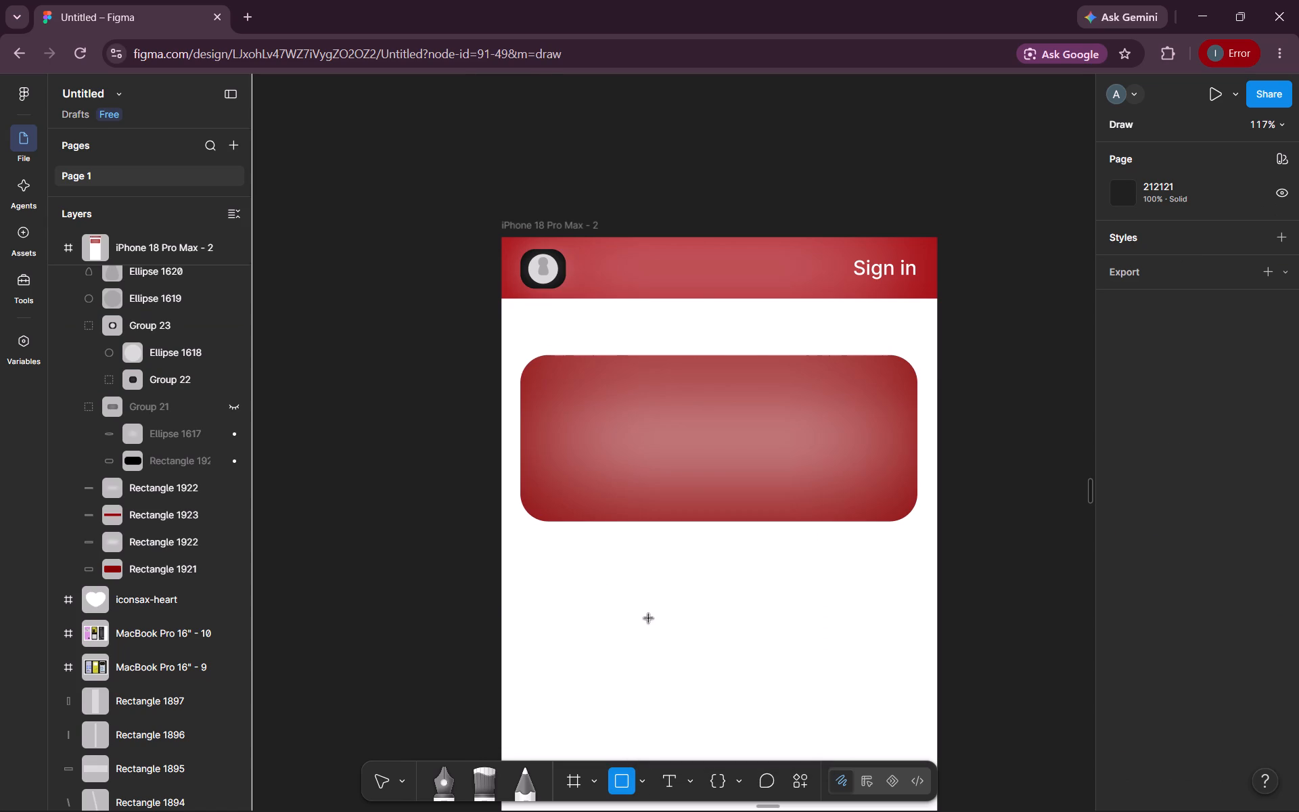
pyautogui.moveTo(649, 618); pyautogui.dragTo(693, 616)
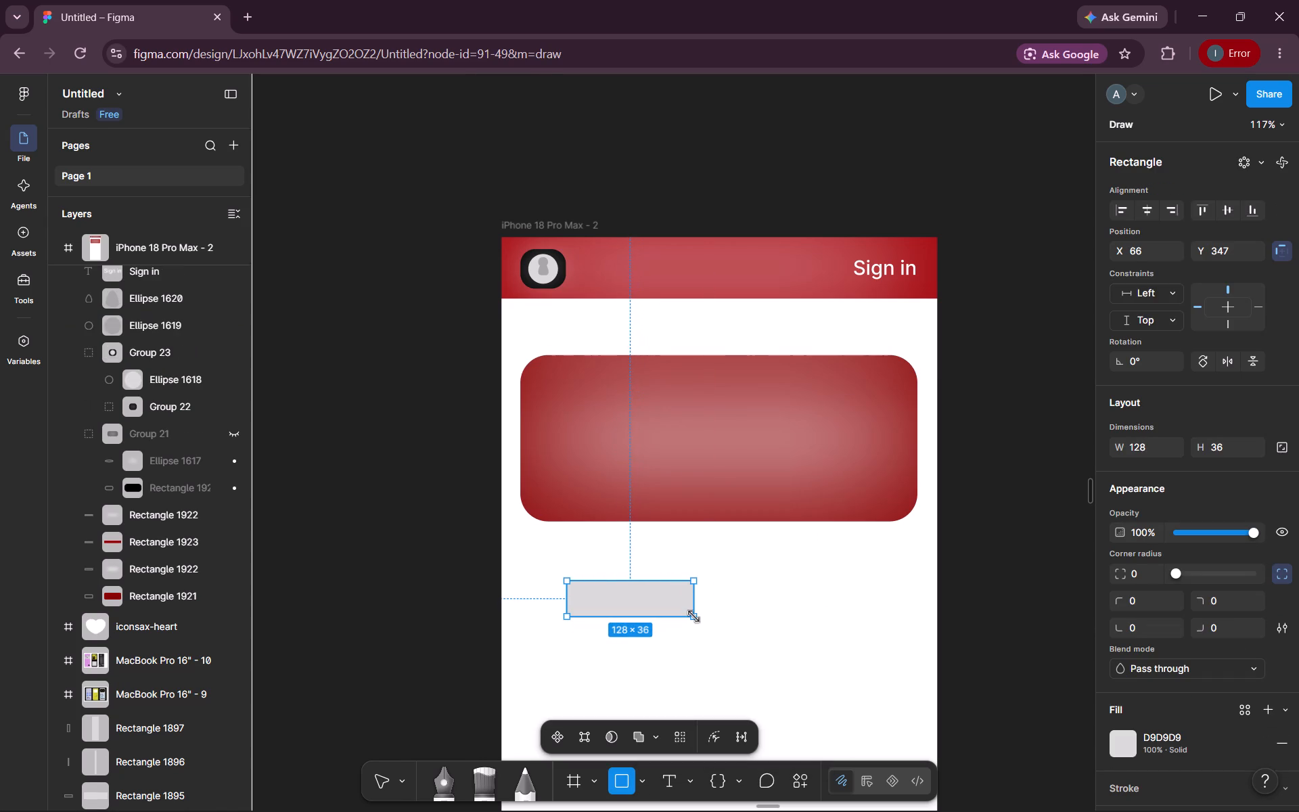
# Set the new rectangle's width to 50, trying heights of 50 and 40 before settling on 33.
pyautogui.doubleClick(1139, 451)
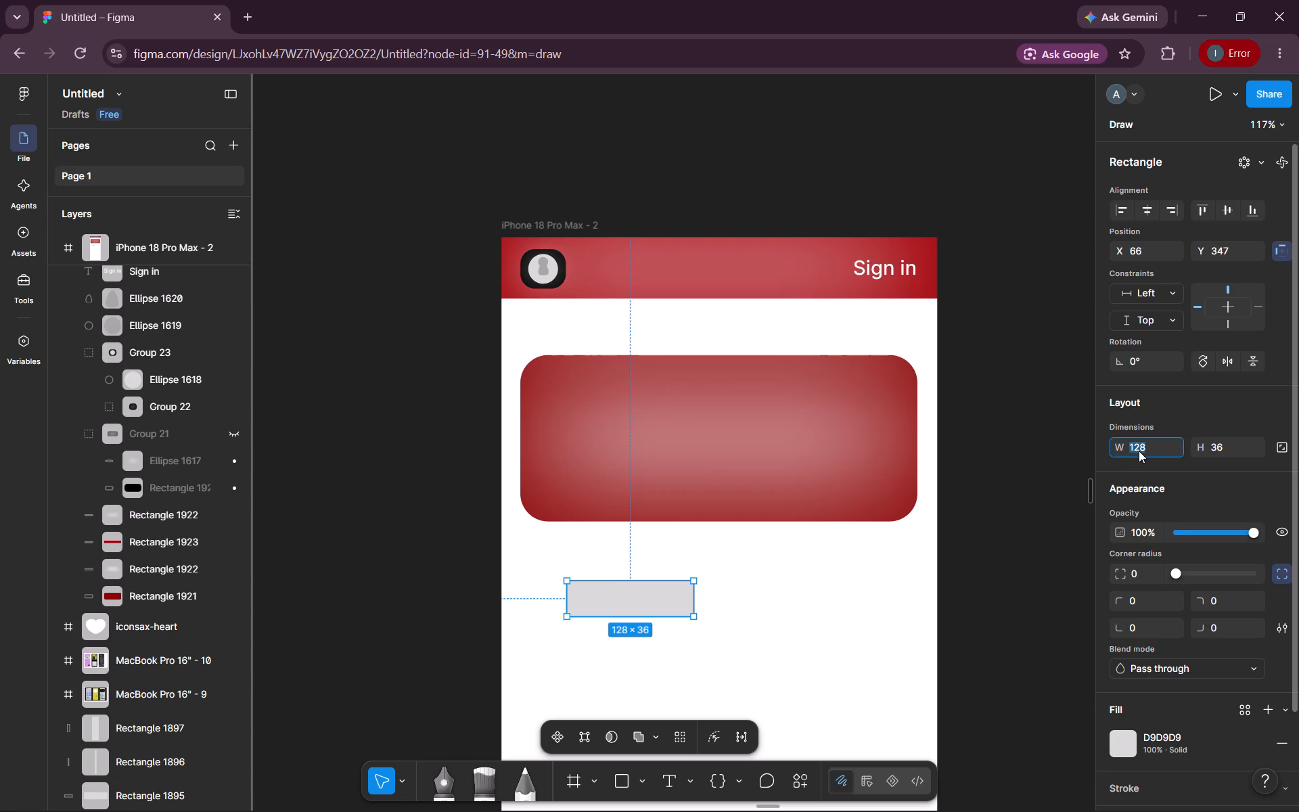
pyautogui.write('50')
pyautogui.press('Return')
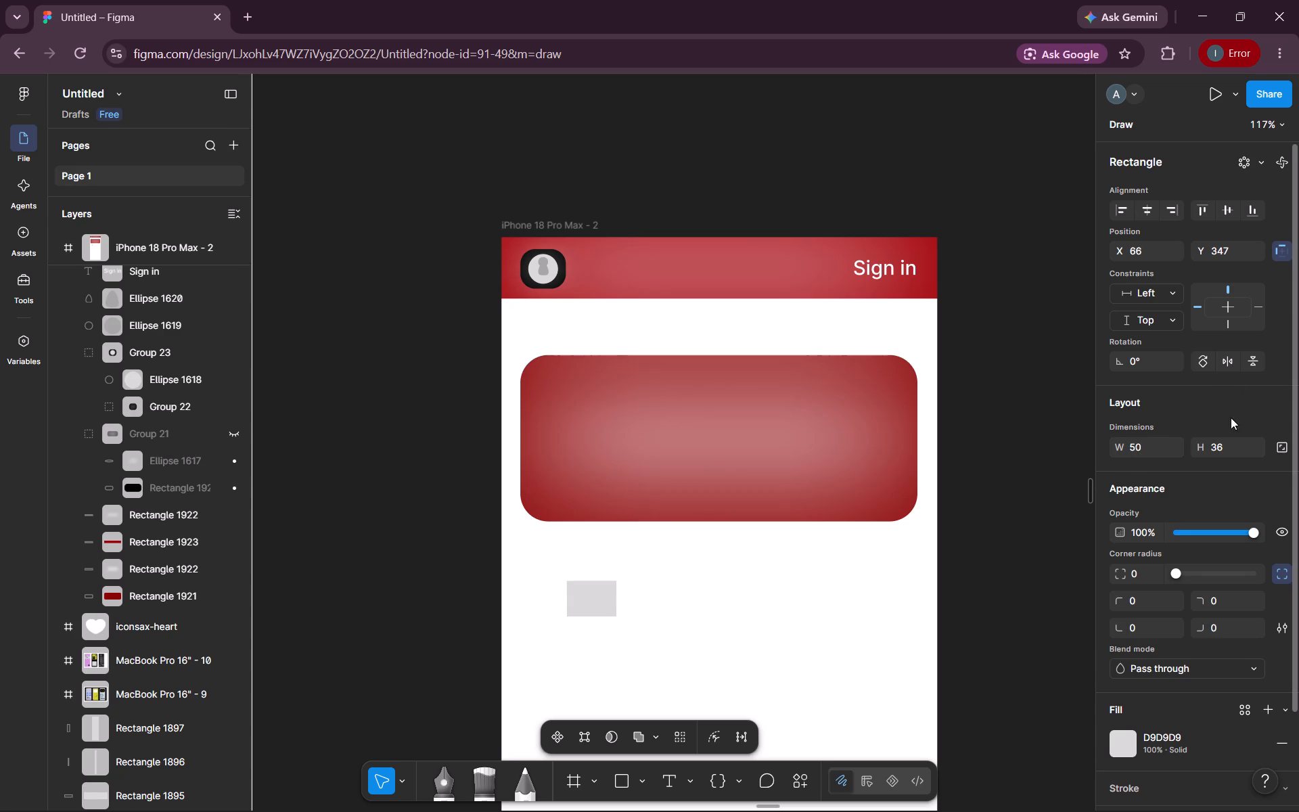
pyautogui.doubleClick(1231, 434)
pyautogui.doubleClick(1229, 443)
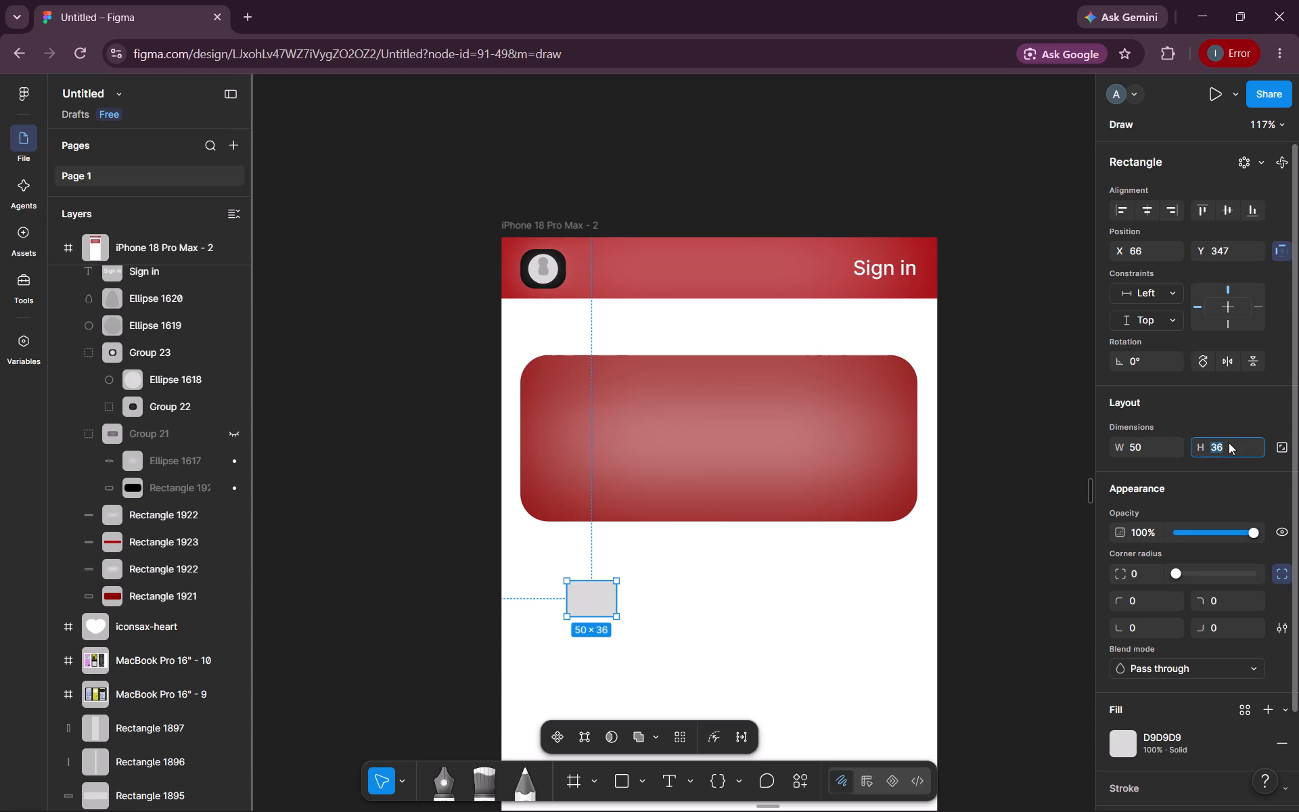
pyautogui.write('50')
pyautogui.press('Return')
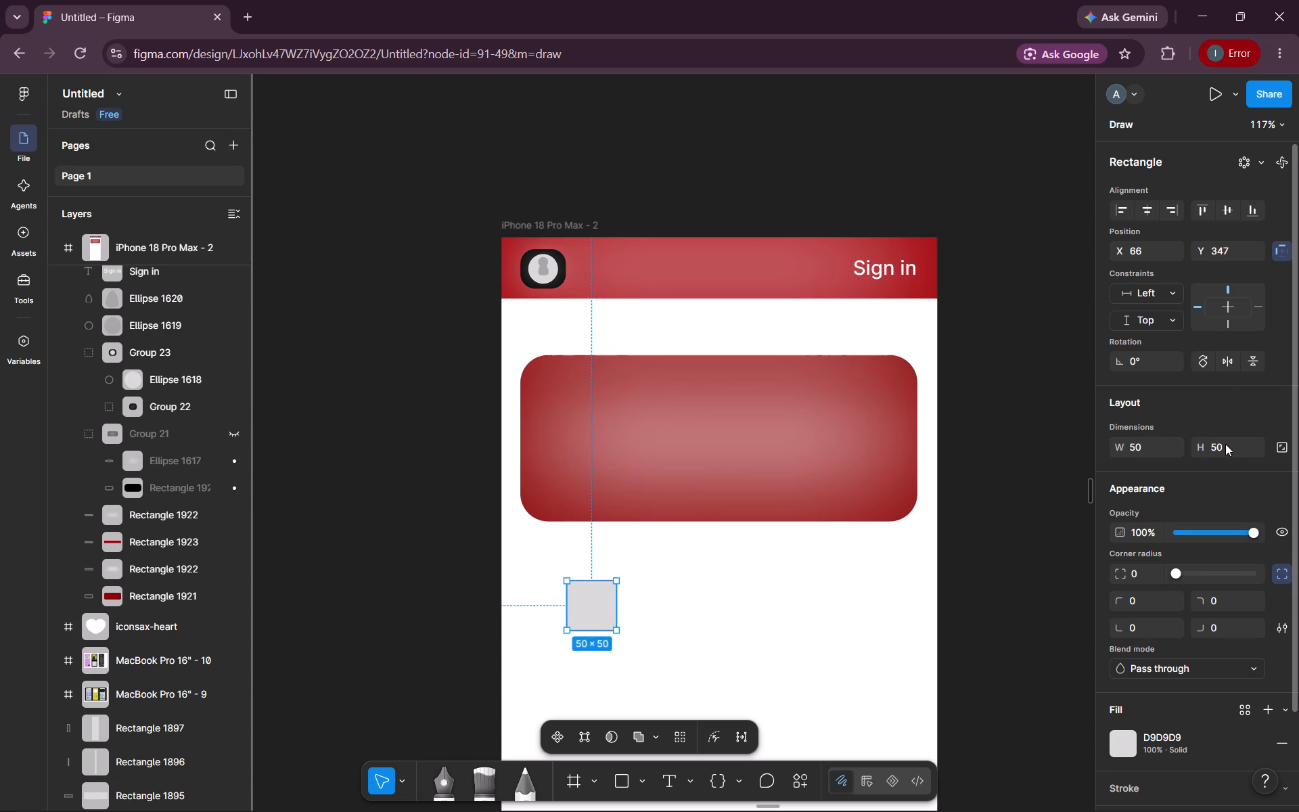
pyautogui.doubleClick(1230, 444)
pyautogui.write('40')
pyautogui.press('Return')
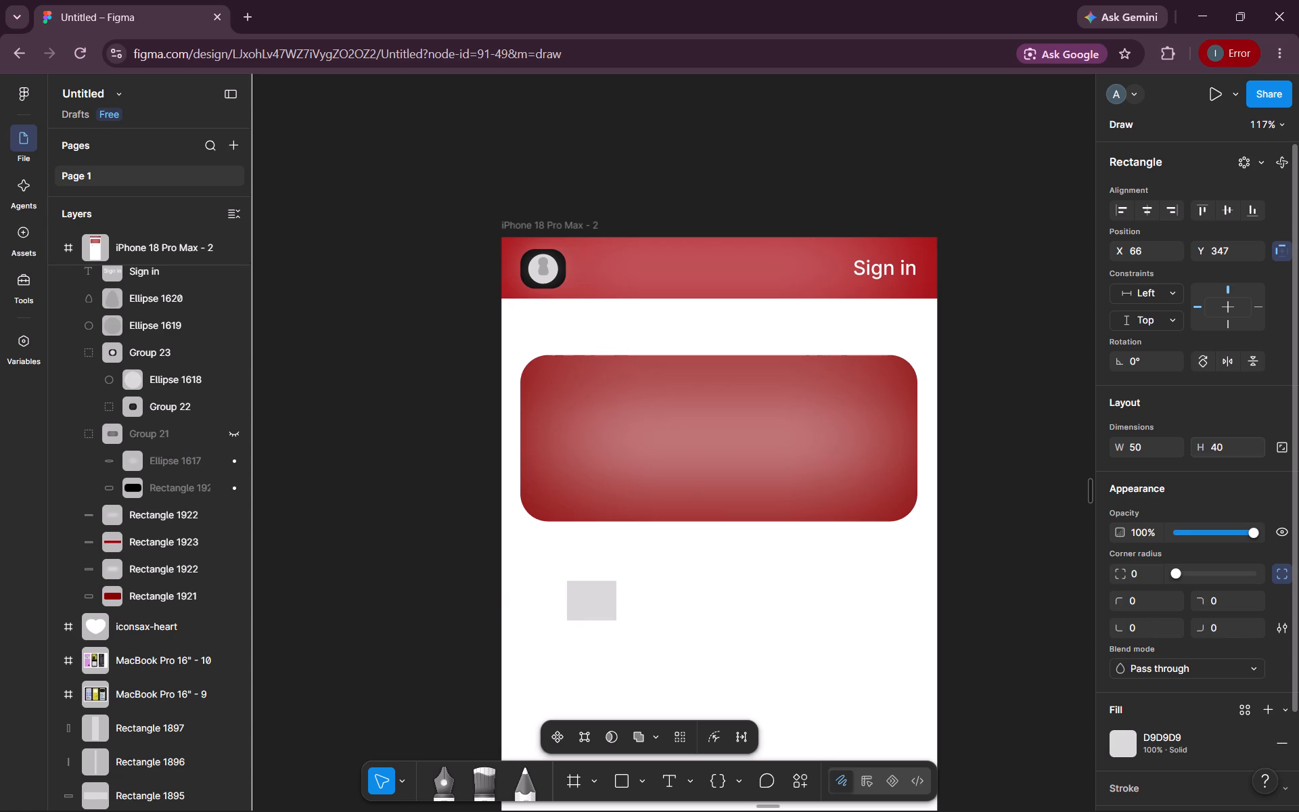
pyautogui.doubleClick(1219, 448)
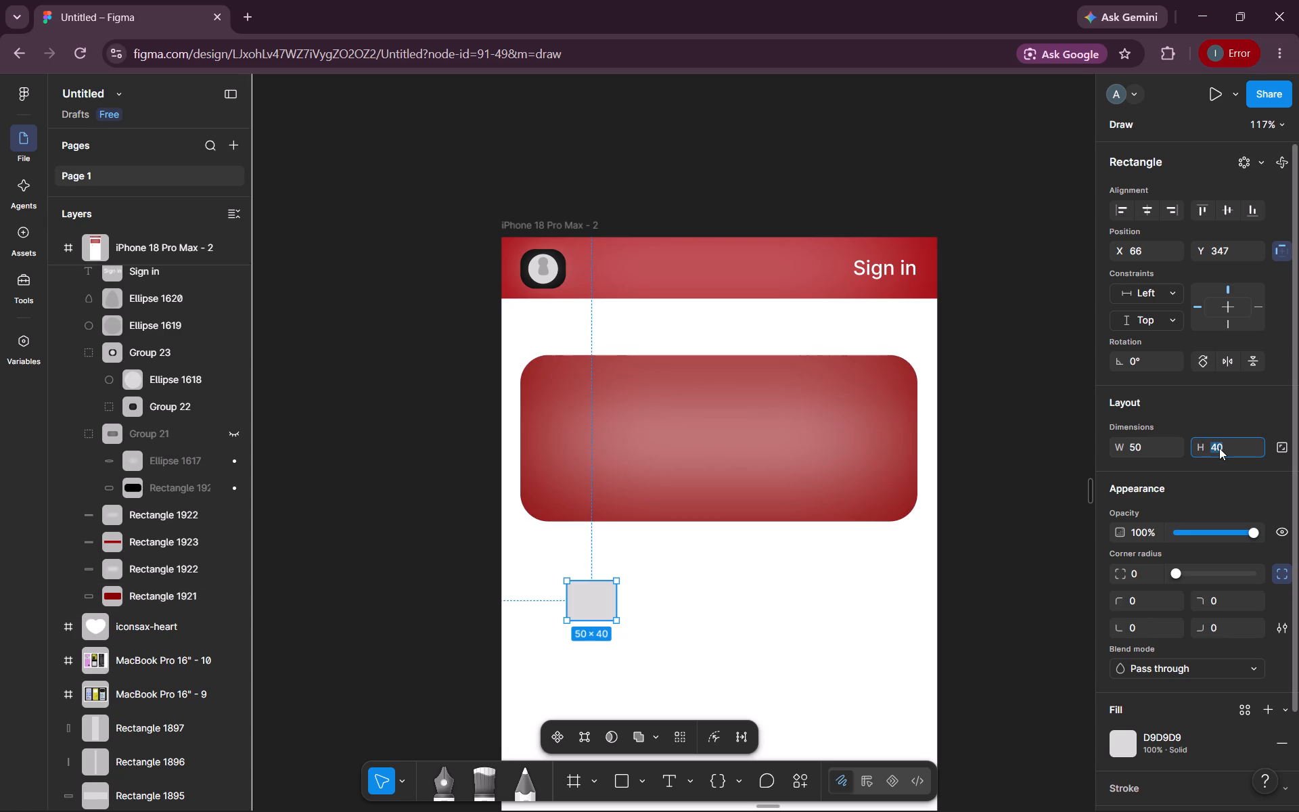
pyautogui.write('33')
pyautogui.press('Return')
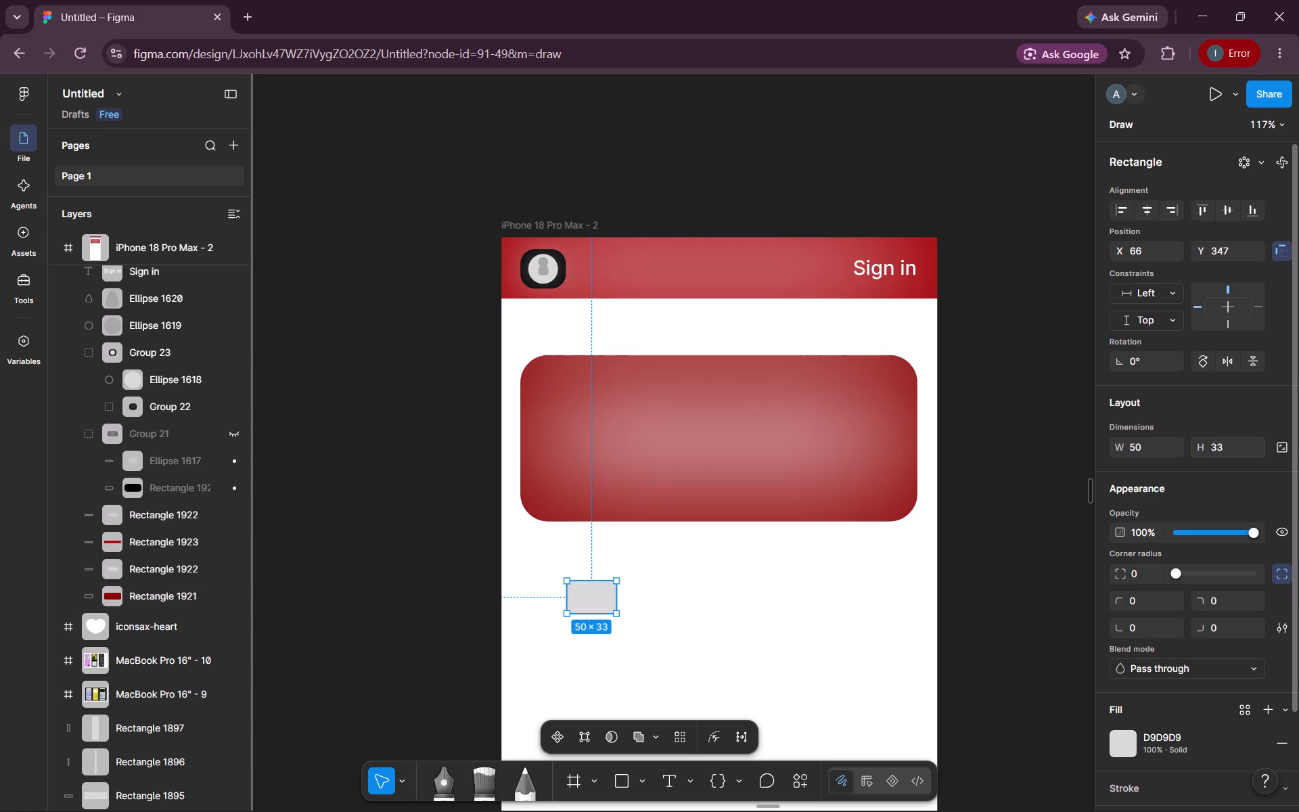
# Move the grey rectangle up into the header over the Sign in text, at X 349, Y 17.
pyautogui.moveTo(610, 598); pyautogui.dragTo(888, 279)
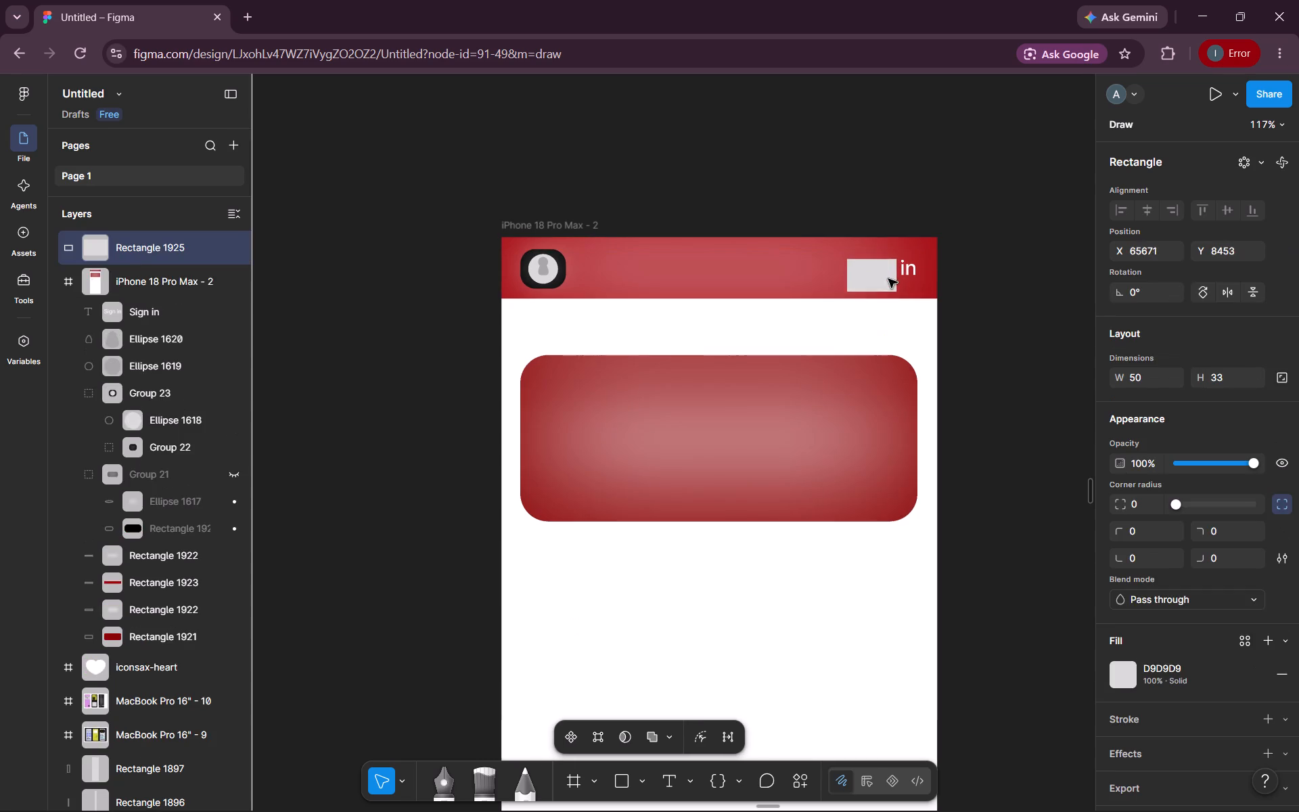
pyautogui.moveTo(888, 279); pyautogui.dragTo(890, 272)
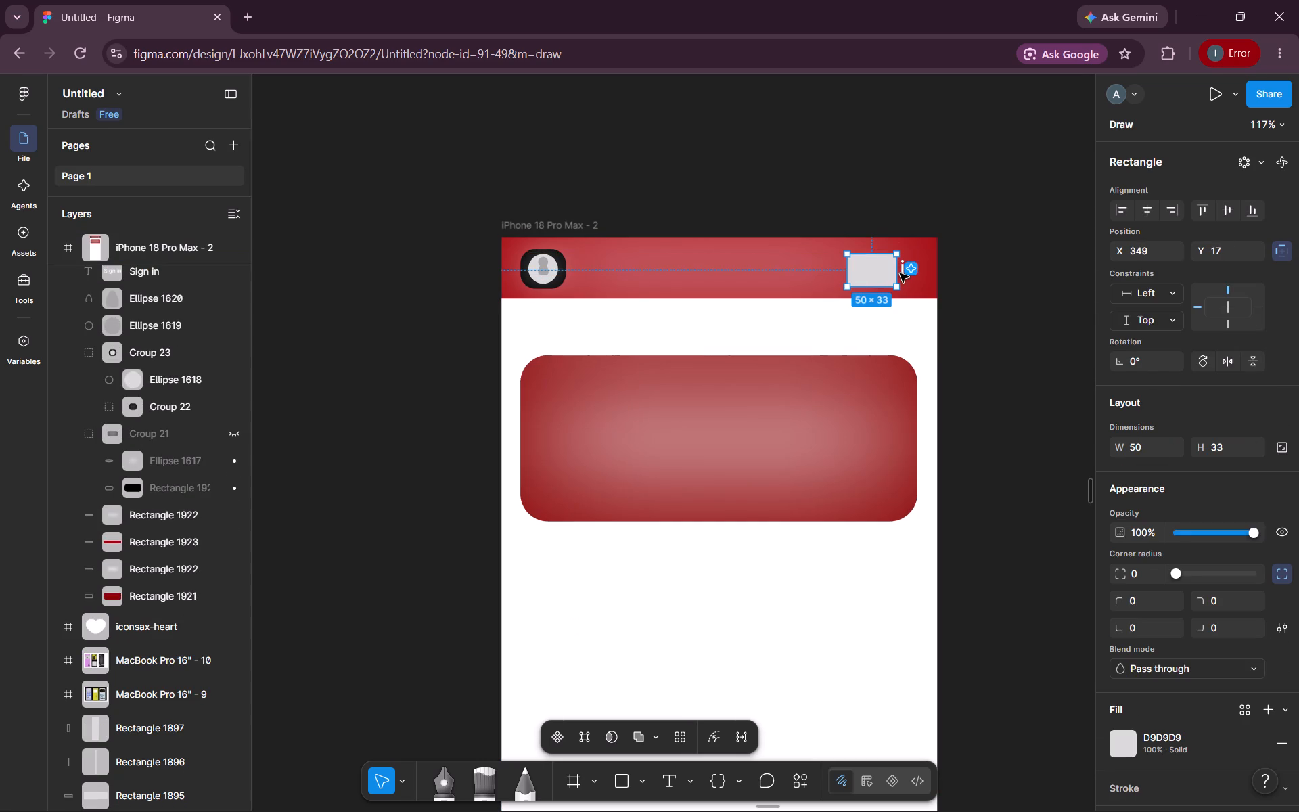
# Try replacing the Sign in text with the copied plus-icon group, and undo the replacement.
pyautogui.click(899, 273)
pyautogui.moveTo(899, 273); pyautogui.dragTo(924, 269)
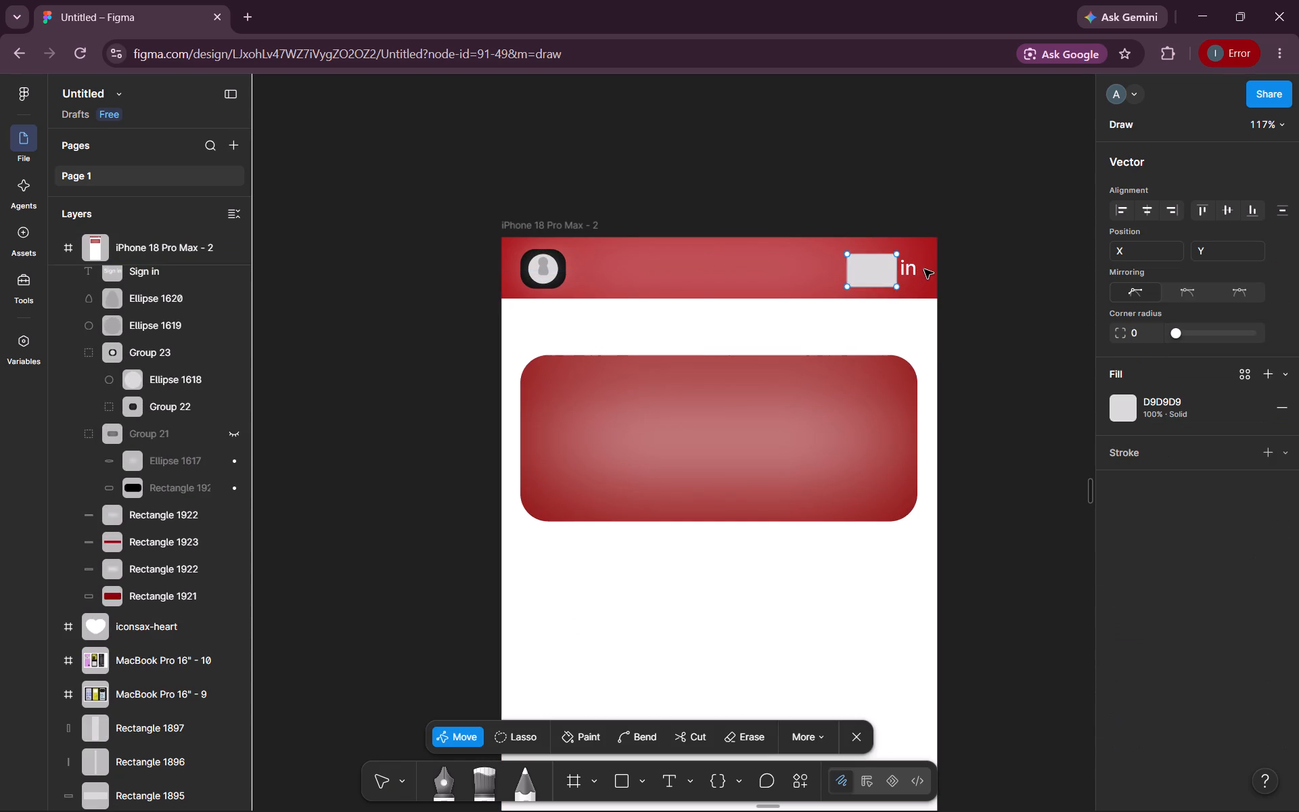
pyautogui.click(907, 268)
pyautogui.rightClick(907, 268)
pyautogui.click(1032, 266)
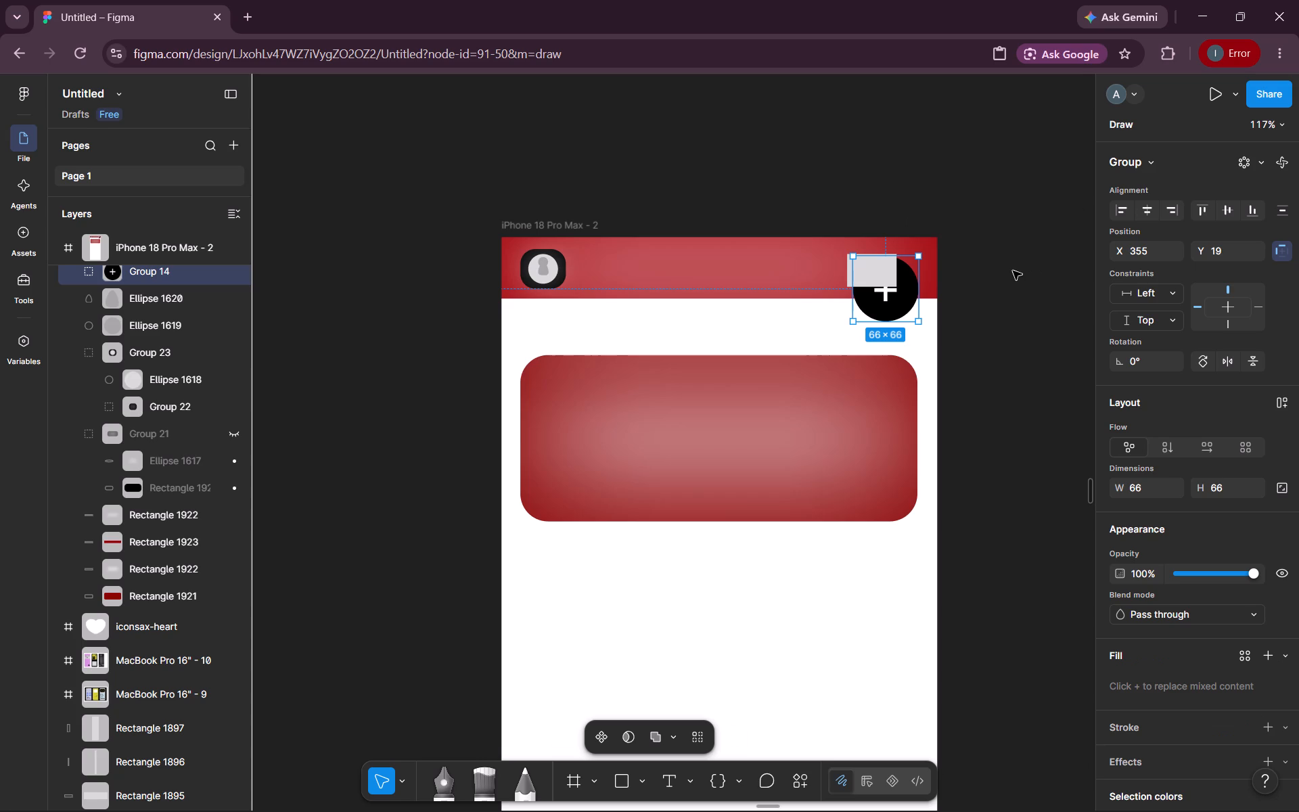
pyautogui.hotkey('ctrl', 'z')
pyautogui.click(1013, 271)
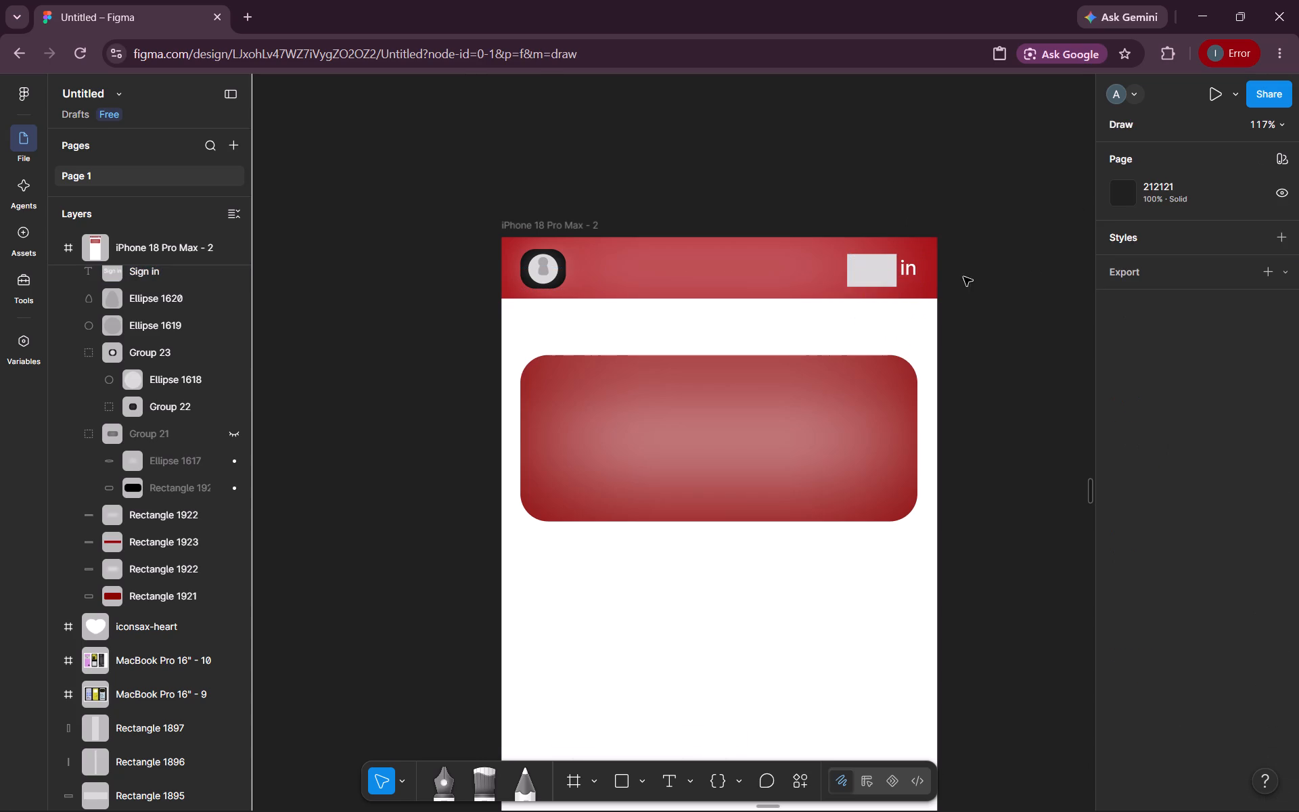
# Bring the Sign in text in front of the grey rectangle.
pyautogui.click(910, 275)
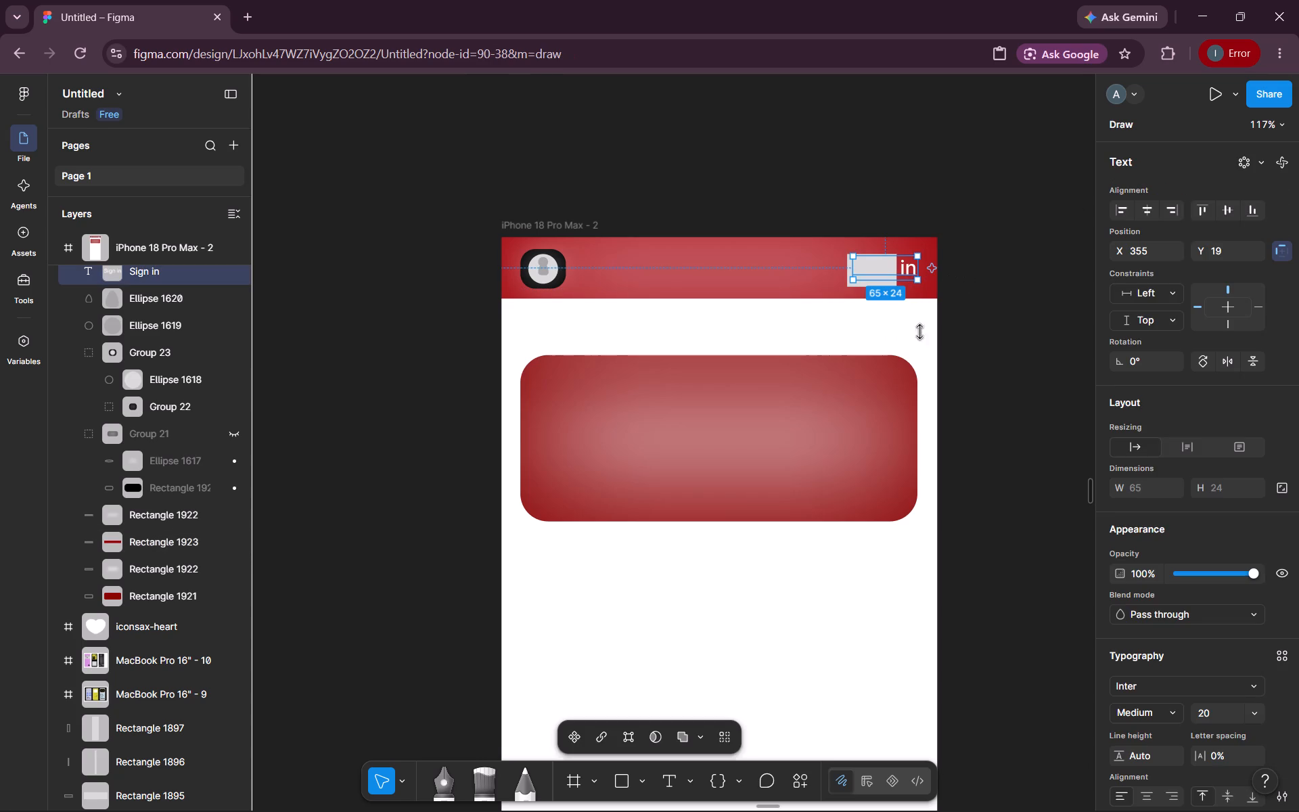
pyautogui.press(']')
pyautogui.click(974, 277)
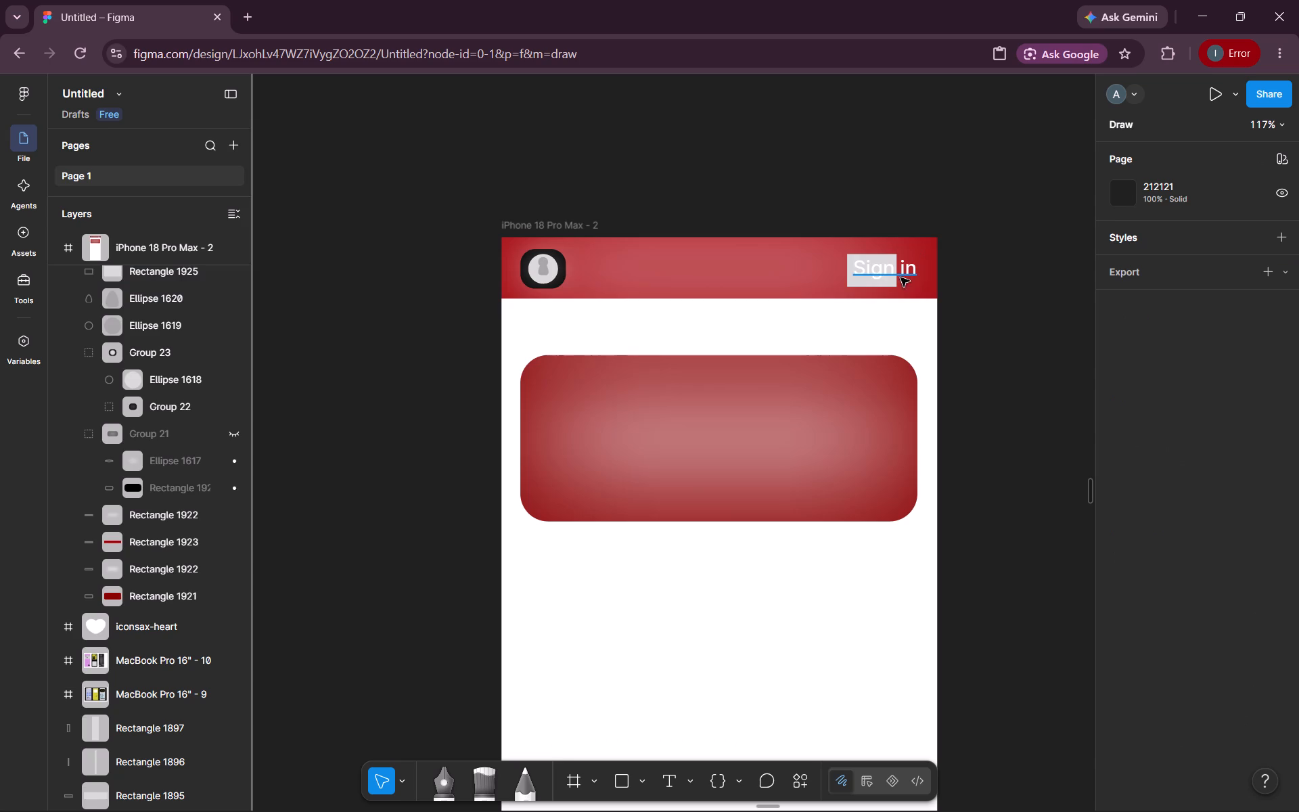
# Widen the grey rectangle on both sides to 87 × 33 and place it at X 333, Y 14 behind the Sign in text.
pyautogui.click(885, 286)
pyautogui.moveTo(898, 271); pyautogui.dragTo(901, 271)
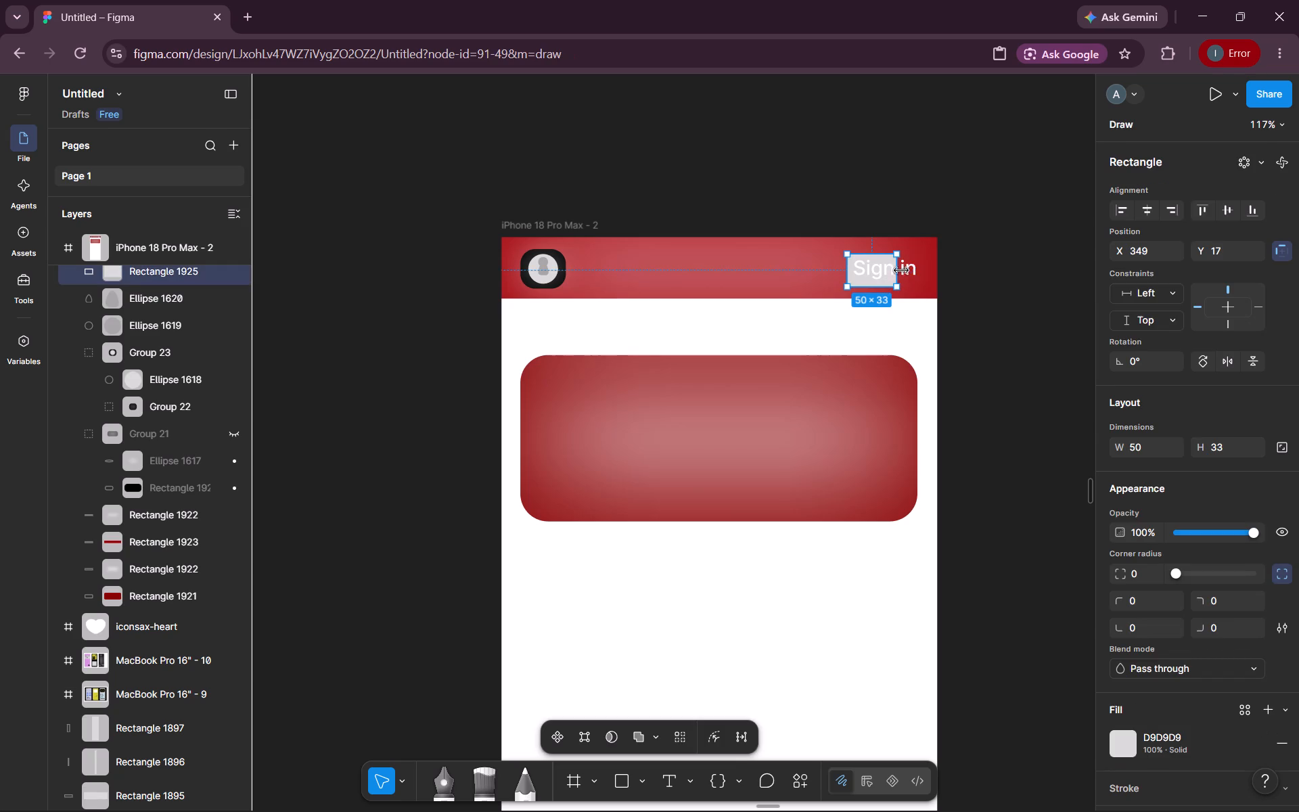
pyautogui.moveTo(901, 271); pyautogui.dragTo(916, 270)
pyautogui.click(916, 270)
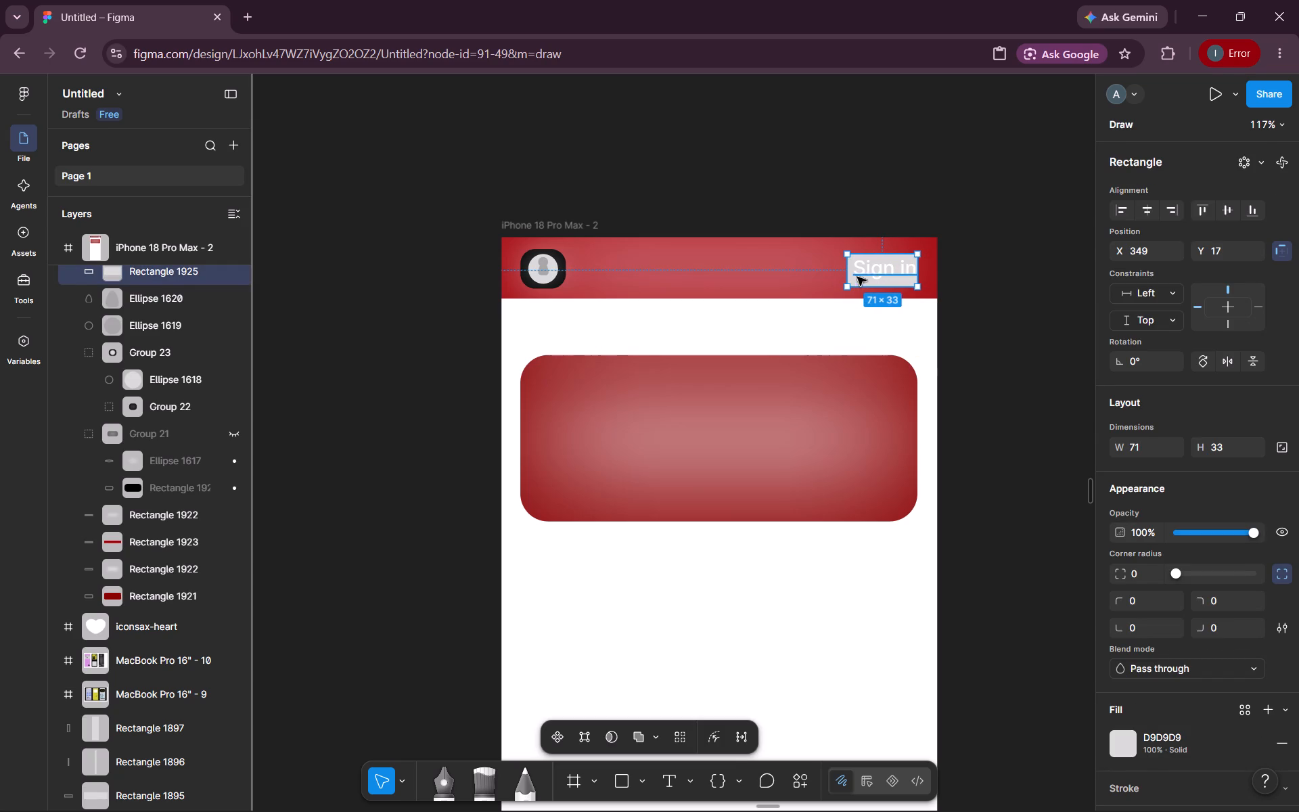
pyautogui.moveTo(848, 277); pyautogui.dragTo(831, 277)
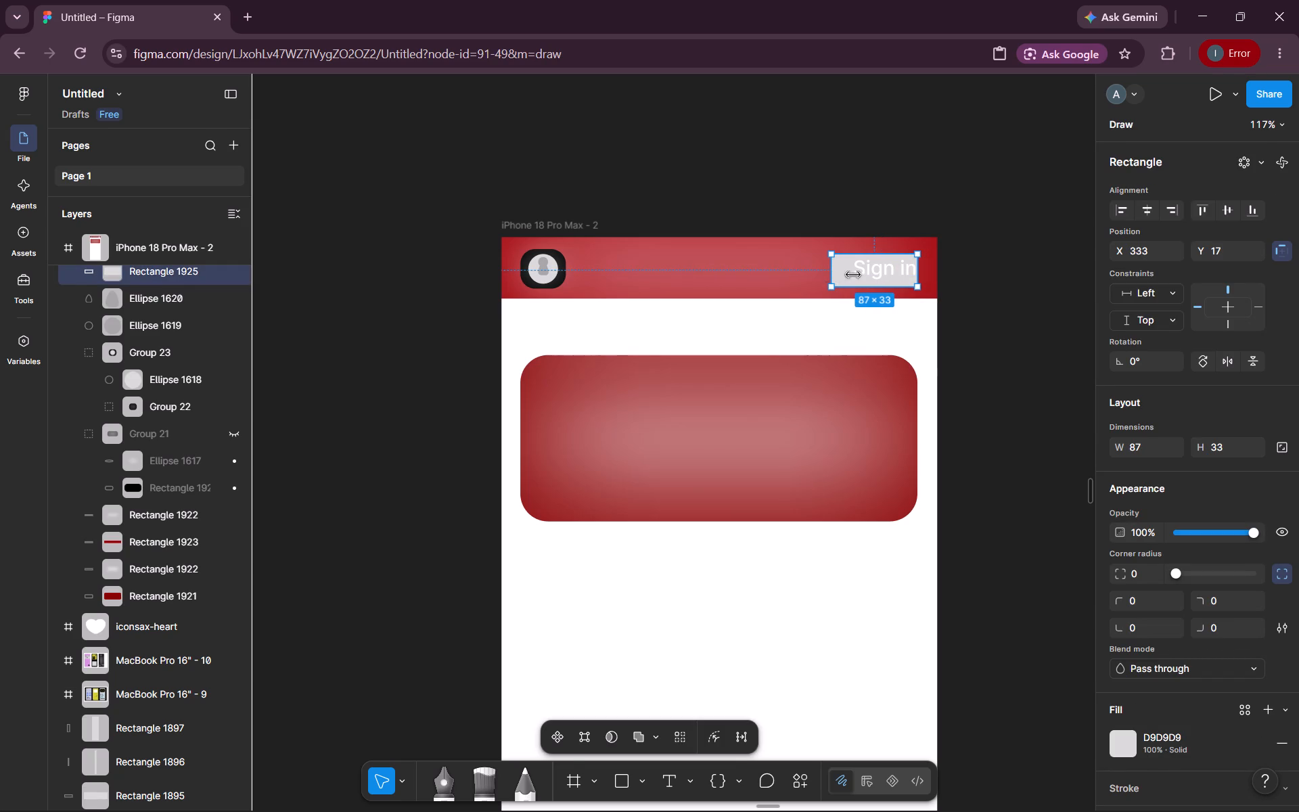
pyautogui.click(877, 269)
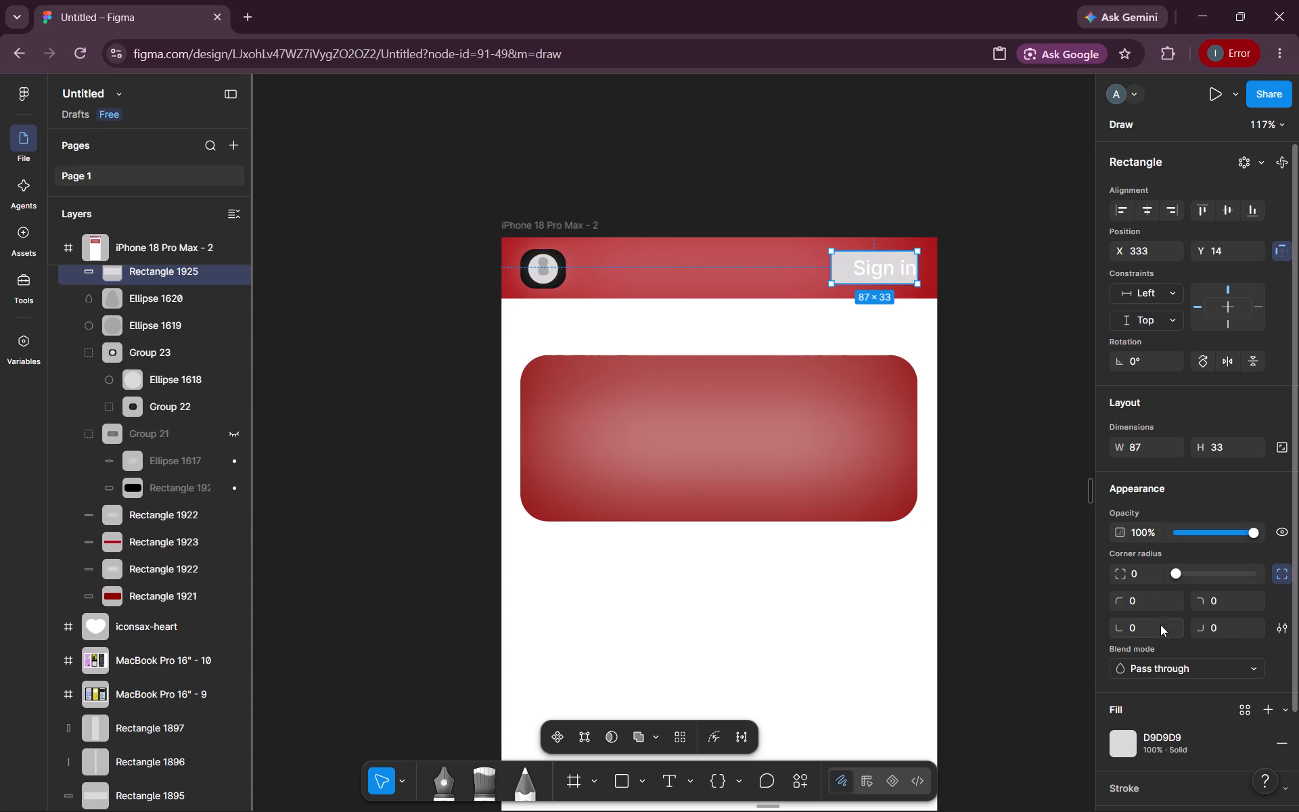
# Fill the rectangle behind the Sign in text with black, 000000.
pyautogui.click(1126, 738)
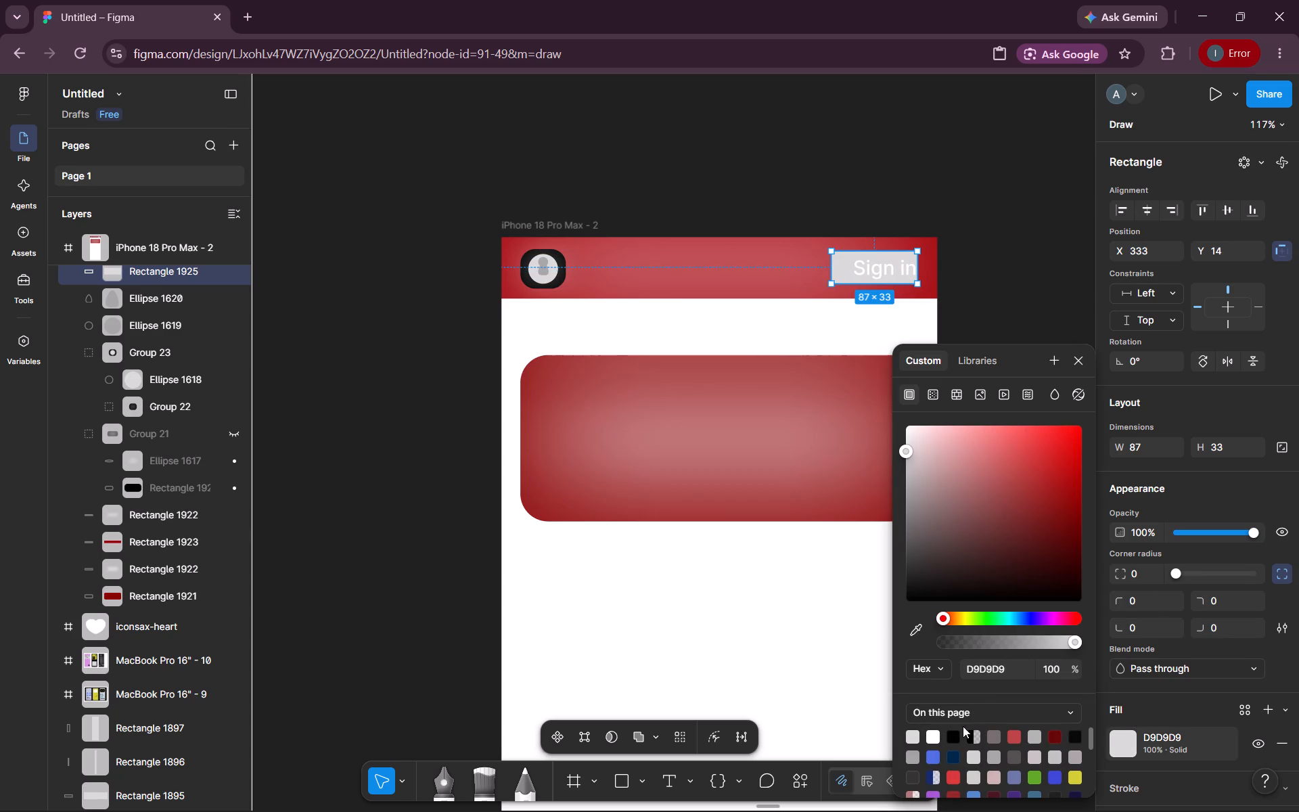
pyautogui.click(955, 731)
pyautogui.click(1056, 328)
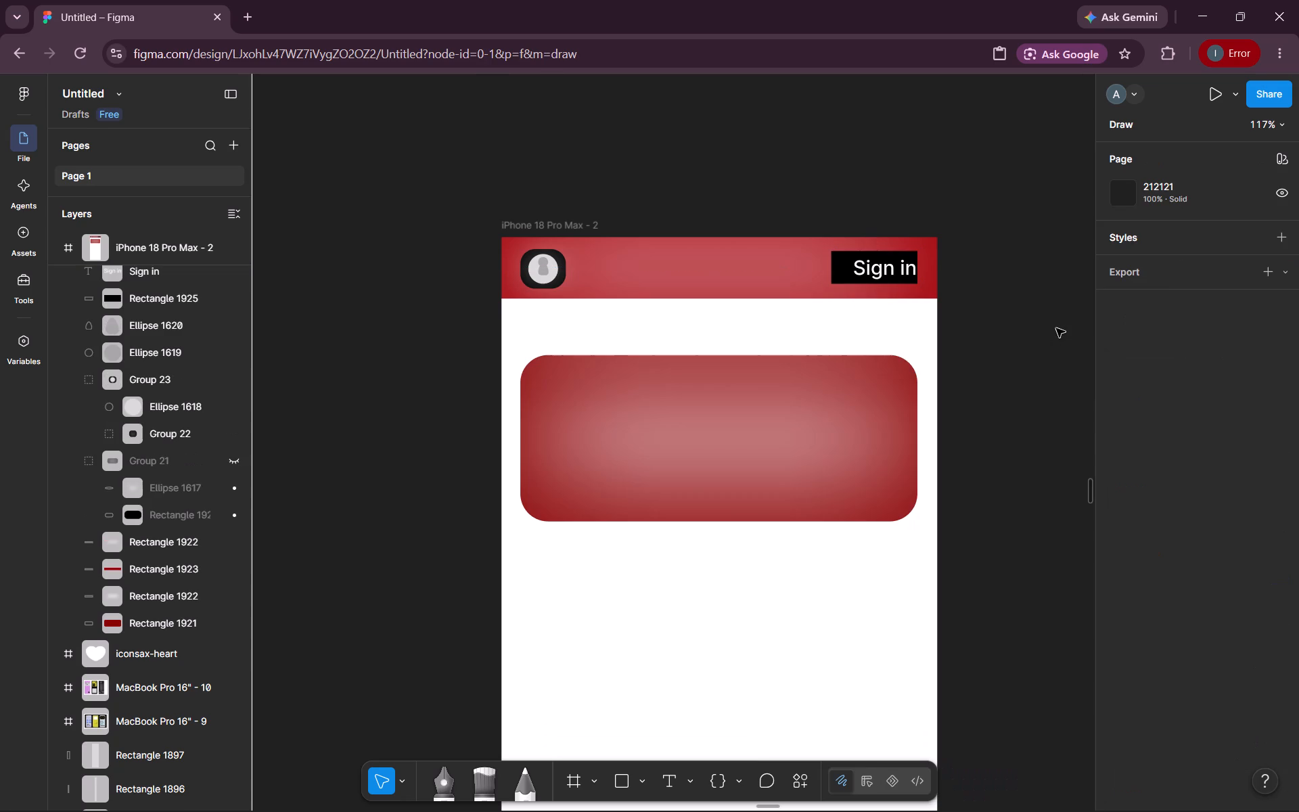
# Set the corner radius of the black Sign in rectangle to 40.
pyautogui.click(836, 269)
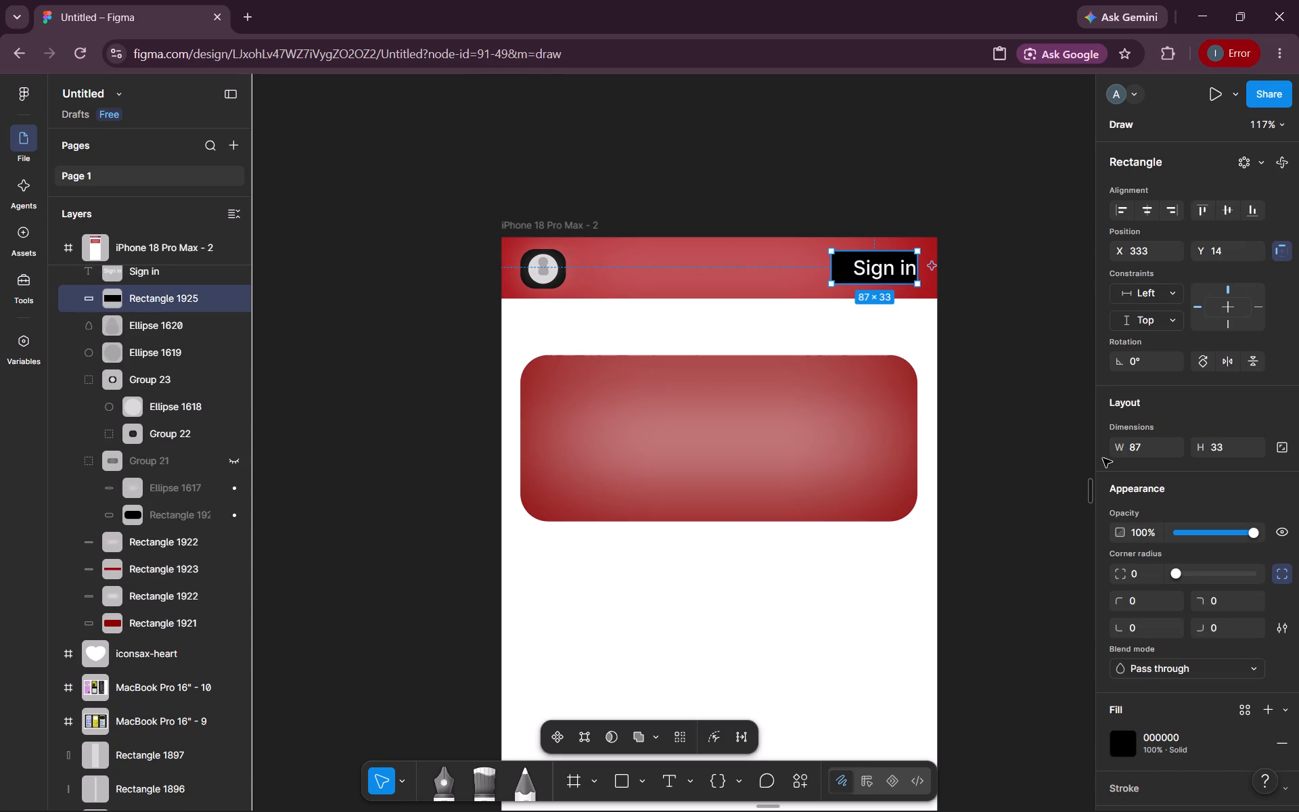
pyautogui.doubleClick(1134, 574)
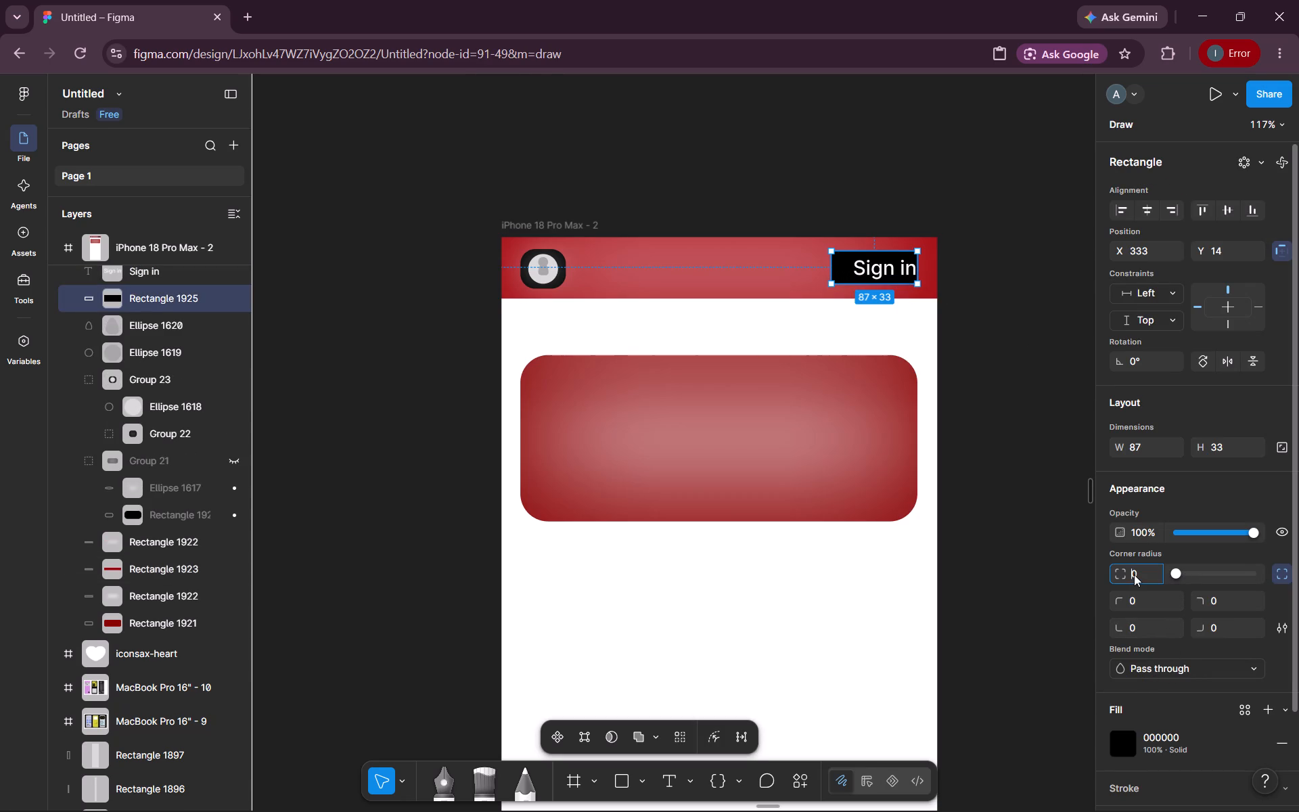
pyautogui.write('40')
pyautogui.press('Return')
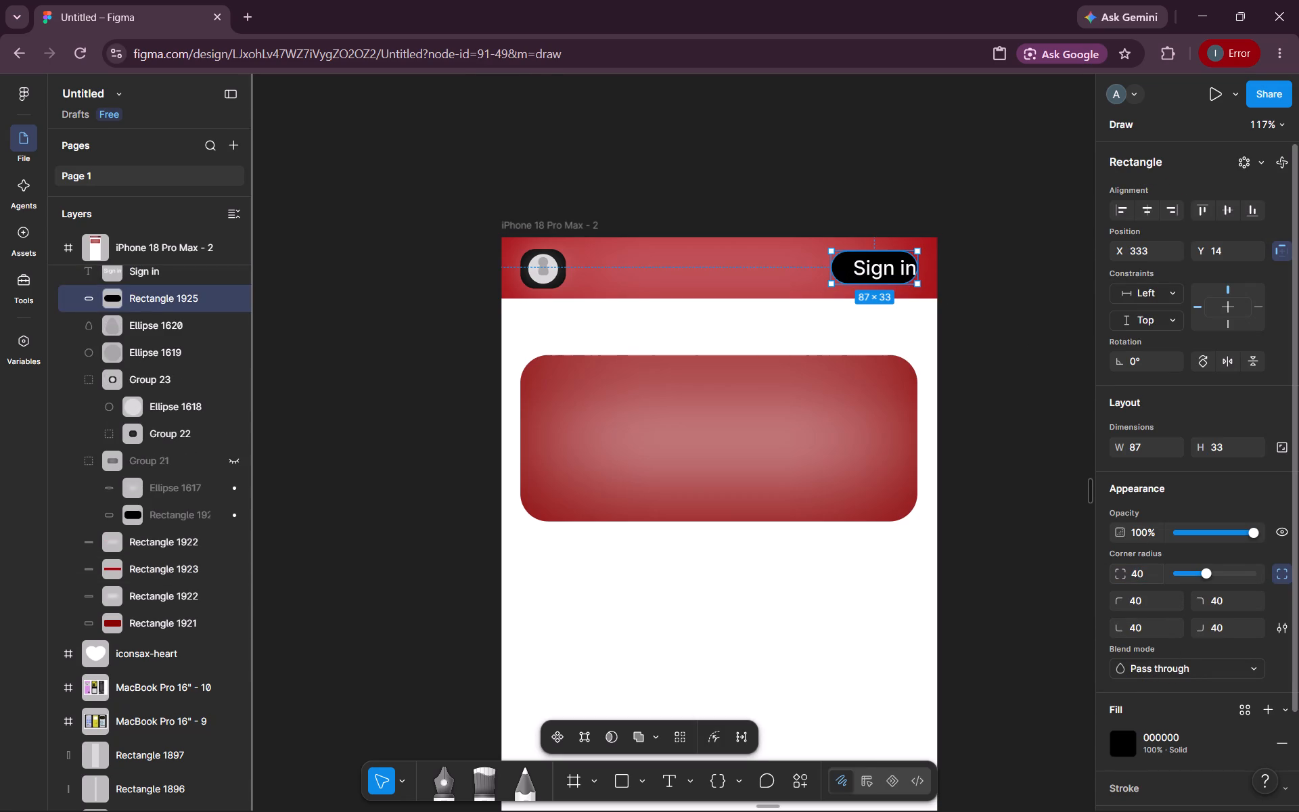
pyautogui.click(1005, 271)
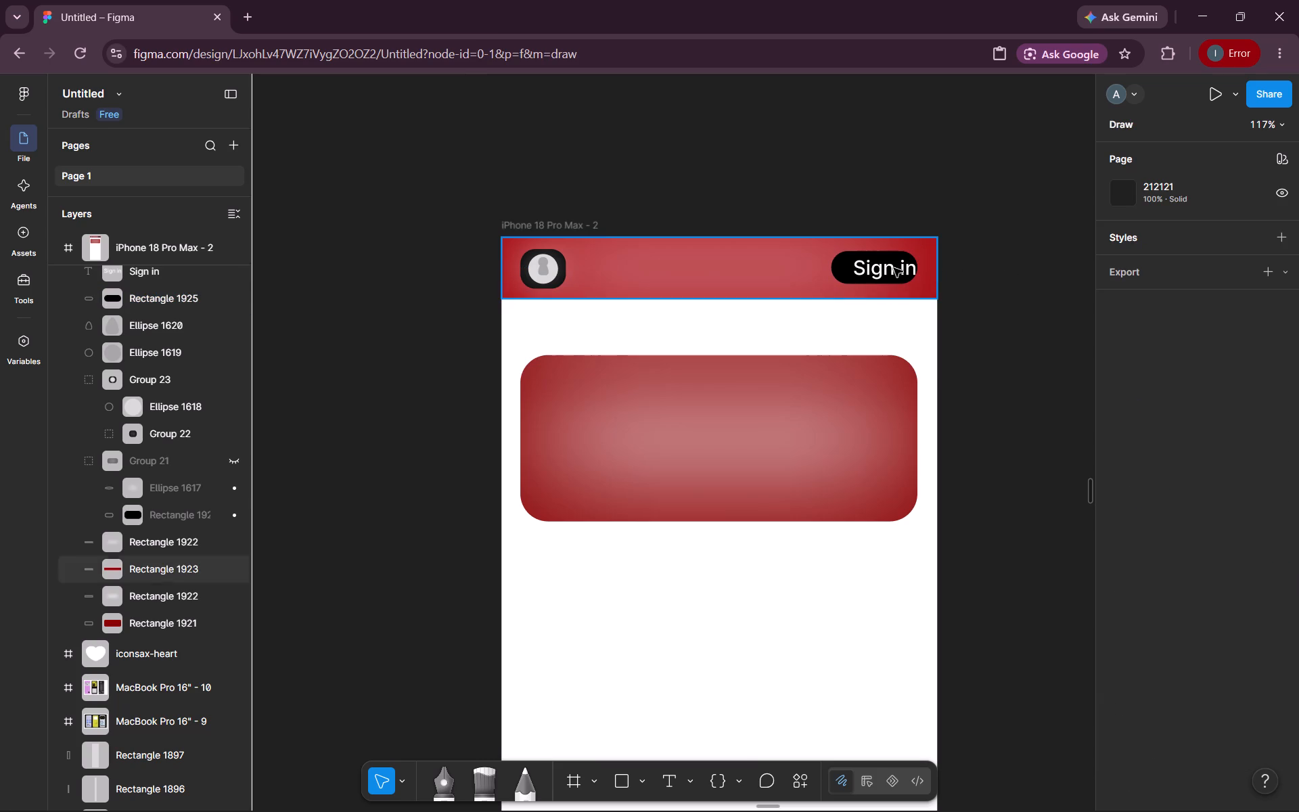
# Centre the Sign in text inside the black pill button, placing it at X 343, Y 18.
pyautogui.click(888, 267)
pyautogui.moveTo(888, 267); pyautogui.dragTo(872, 267)
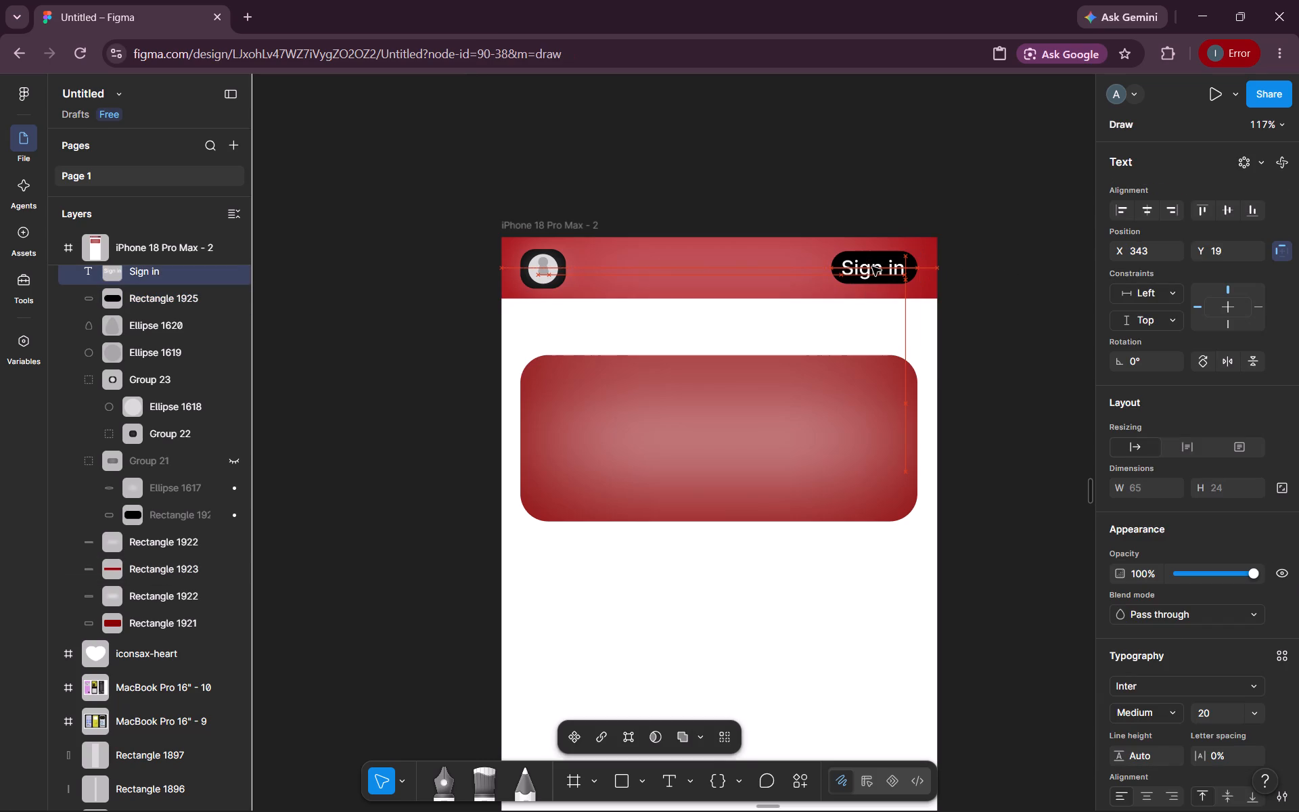
pyautogui.moveTo(872, 267); pyautogui.dragTo(873, 265)
pyautogui.click(1005, 284)
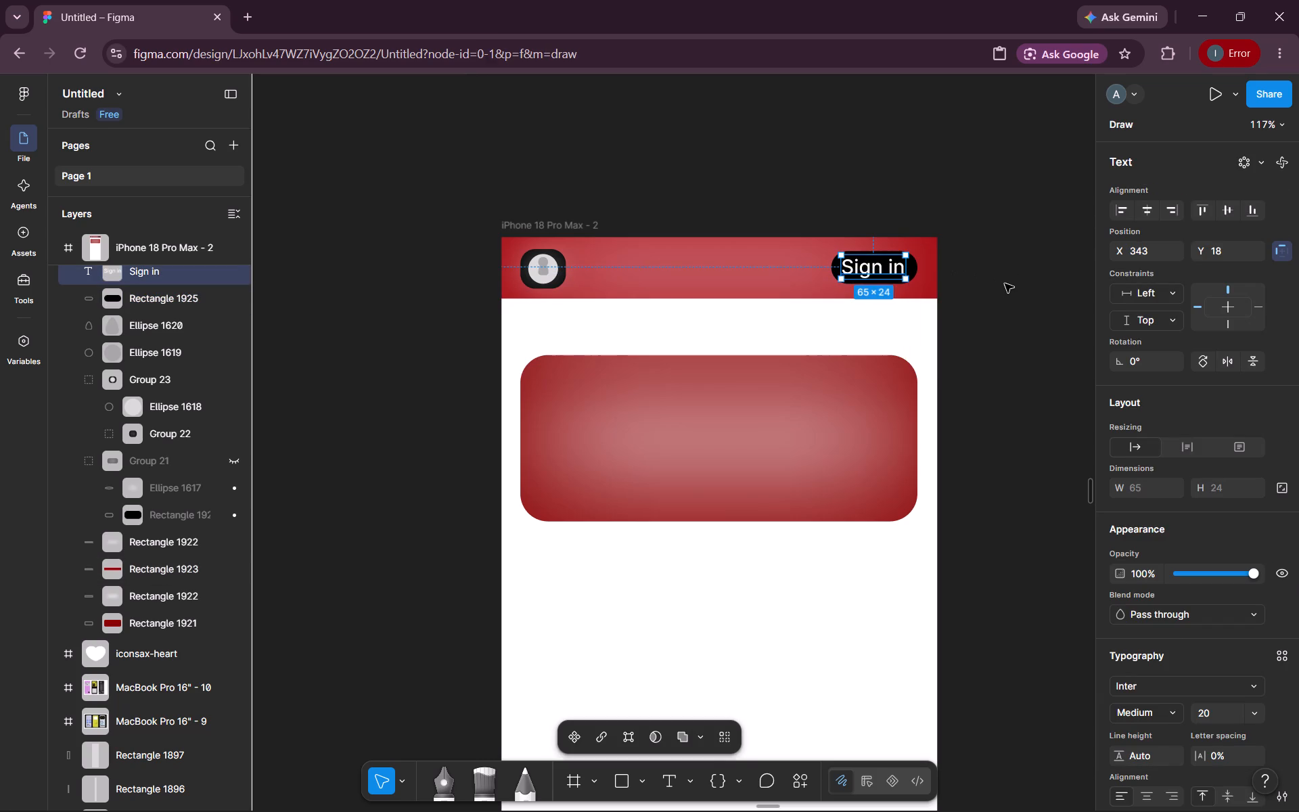
pyautogui.hscroll(-1, 1005, 284)
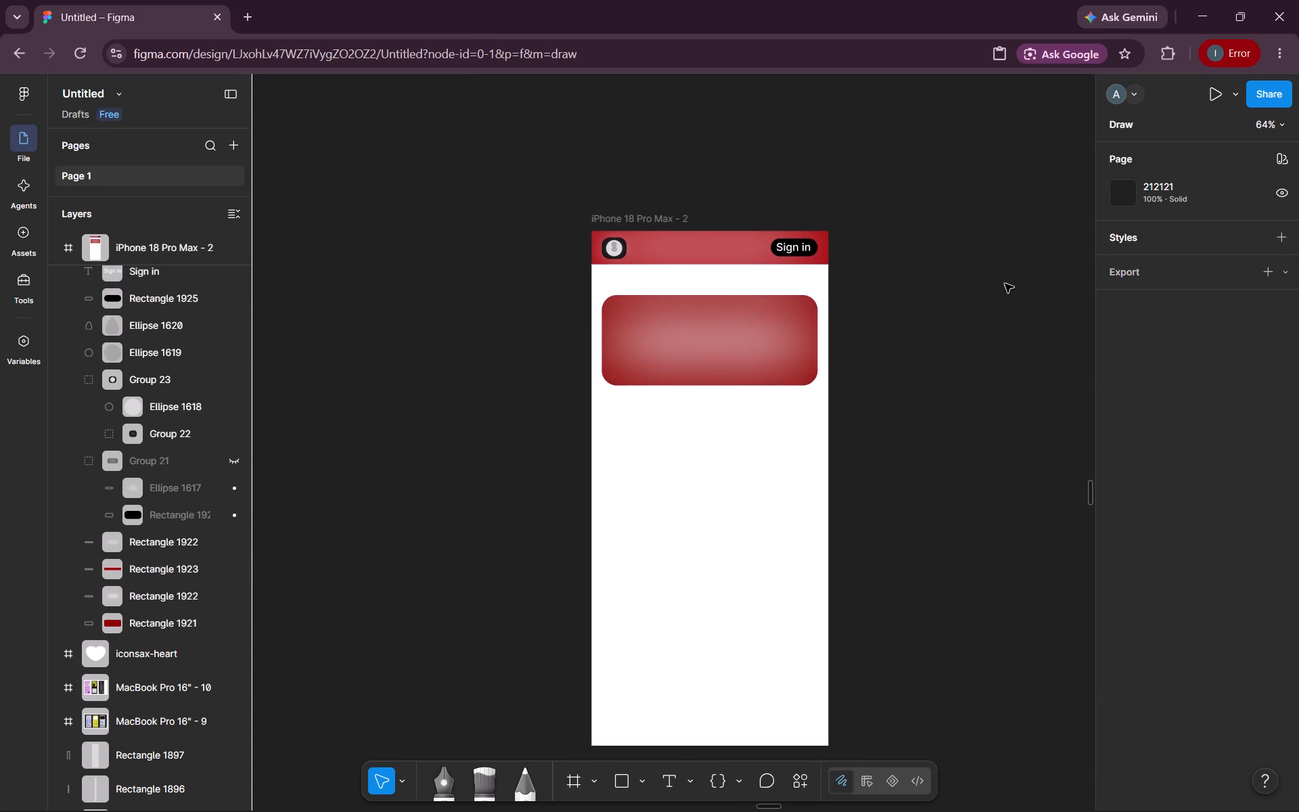